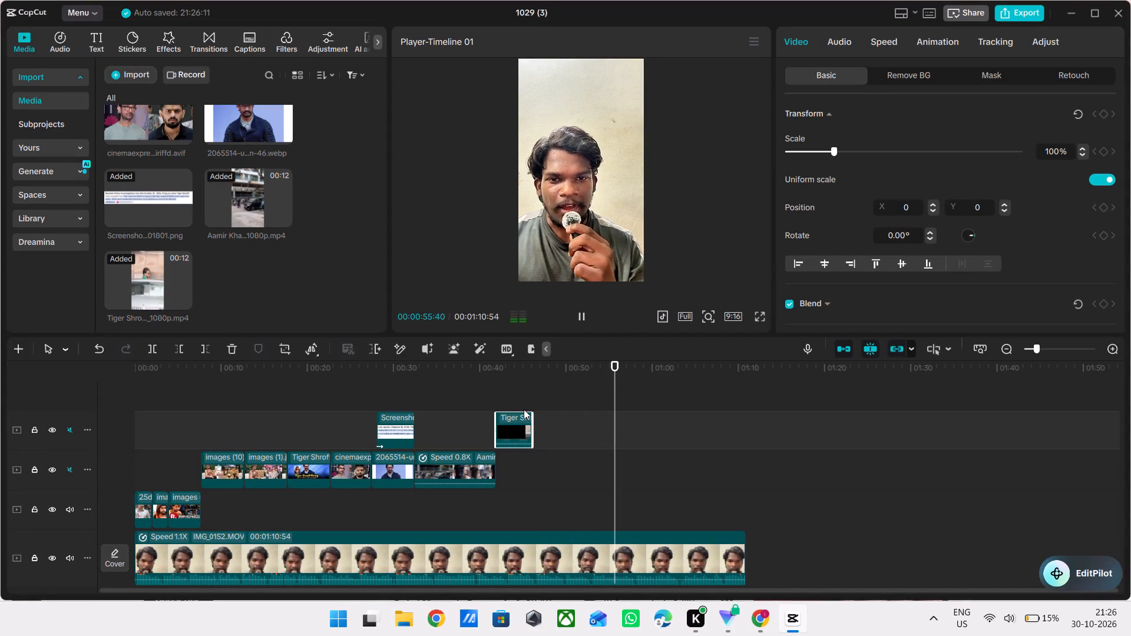
# Review the overlay clips on the timeline, checking the opening images and the Tiger Shroff video clip near 44 seconds.
pyautogui.press('space')
pyautogui.doubleClick(444, 422)
pyautogui.moveTo(444, 422); pyautogui.dragTo(511, 436)
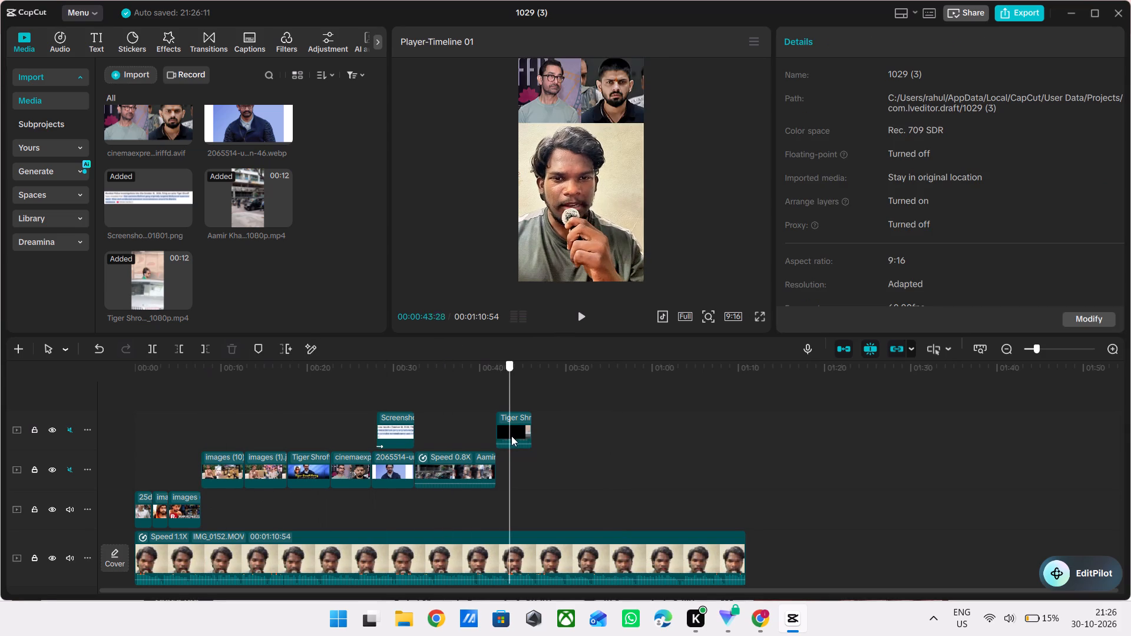
pyautogui.moveTo(511, 436); pyautogui.dragTo(520, 440)
pyautogui.click(191, 516)
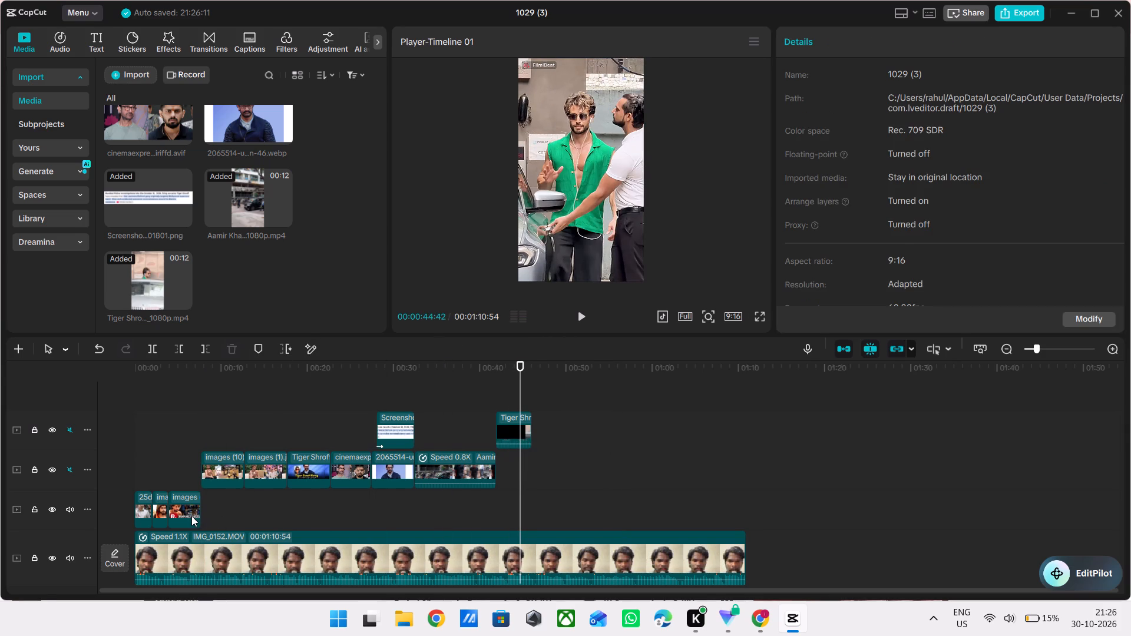
pyautogui.doubleClick(181, 475)
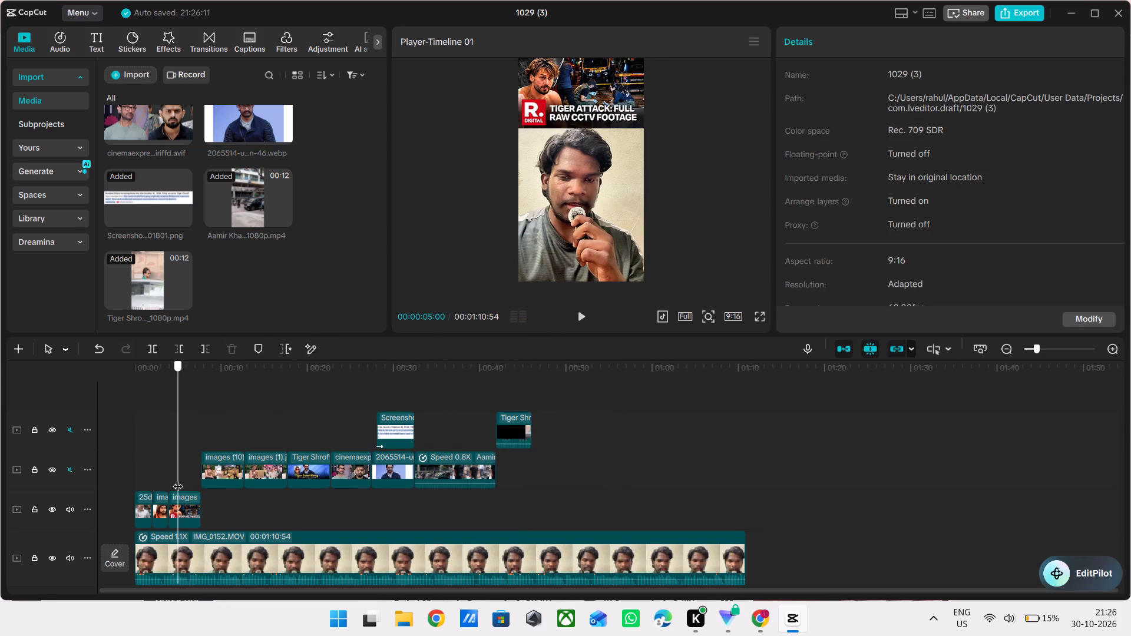
pyautogui.click(197, 503)
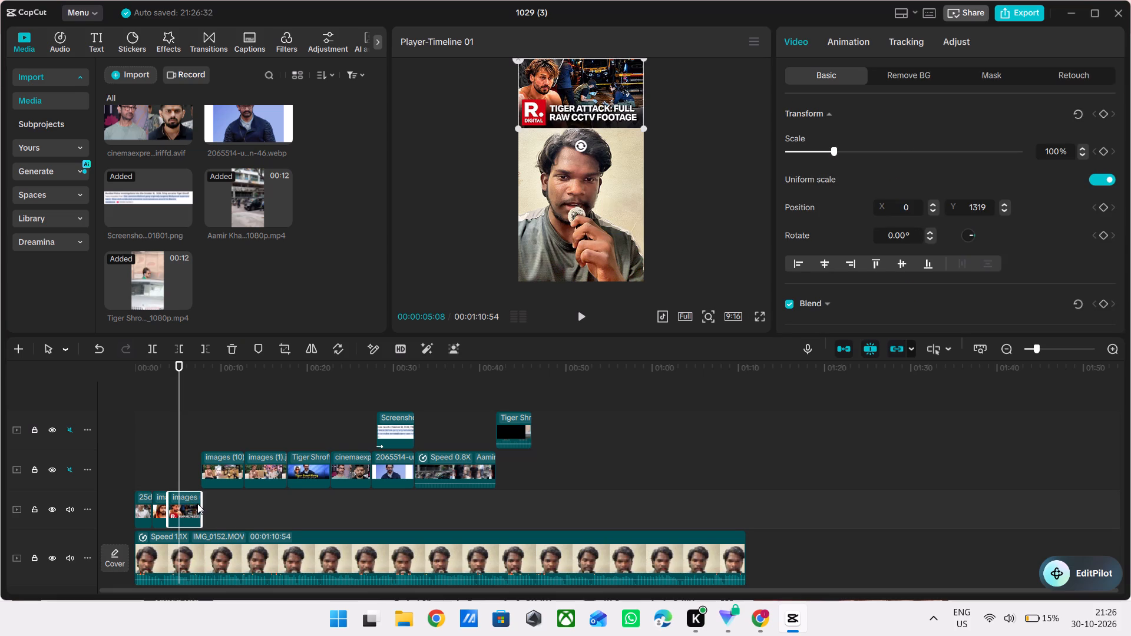
pyautogui.click(393, 386)
pyautogui.moveTo(393, 386); pyautogui.dragTo(522, 389)
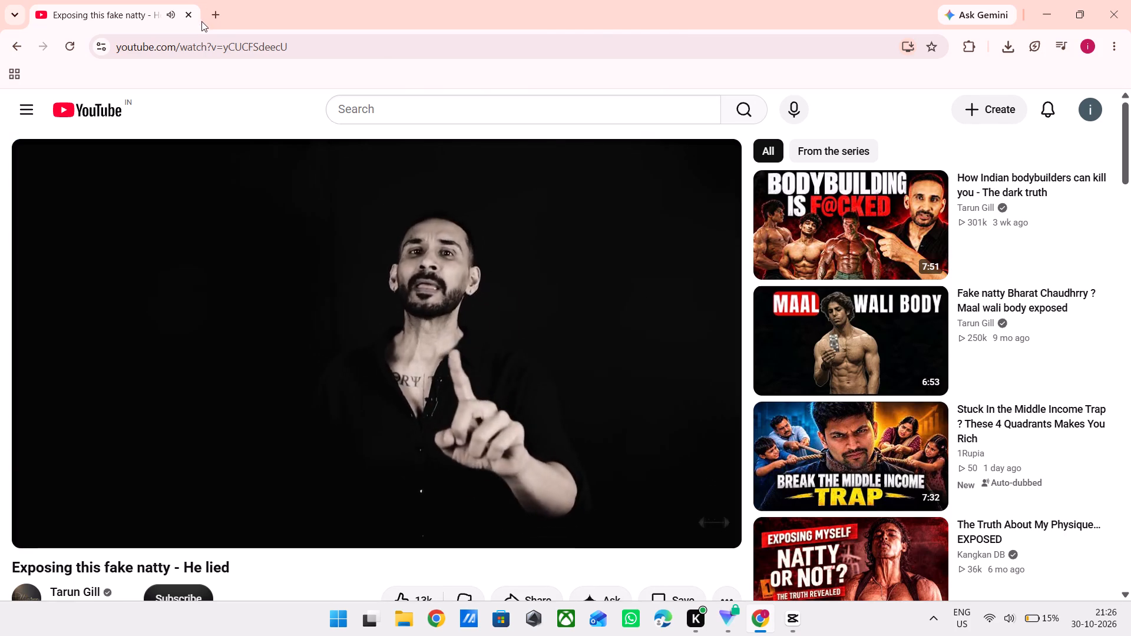
# Switch to Chrome and search Google Images for "tiger shroff attack" in a new tab.
pyautogui.click(213, 17)
pyautogui.write('tiger')
pyautogui.press('Return')
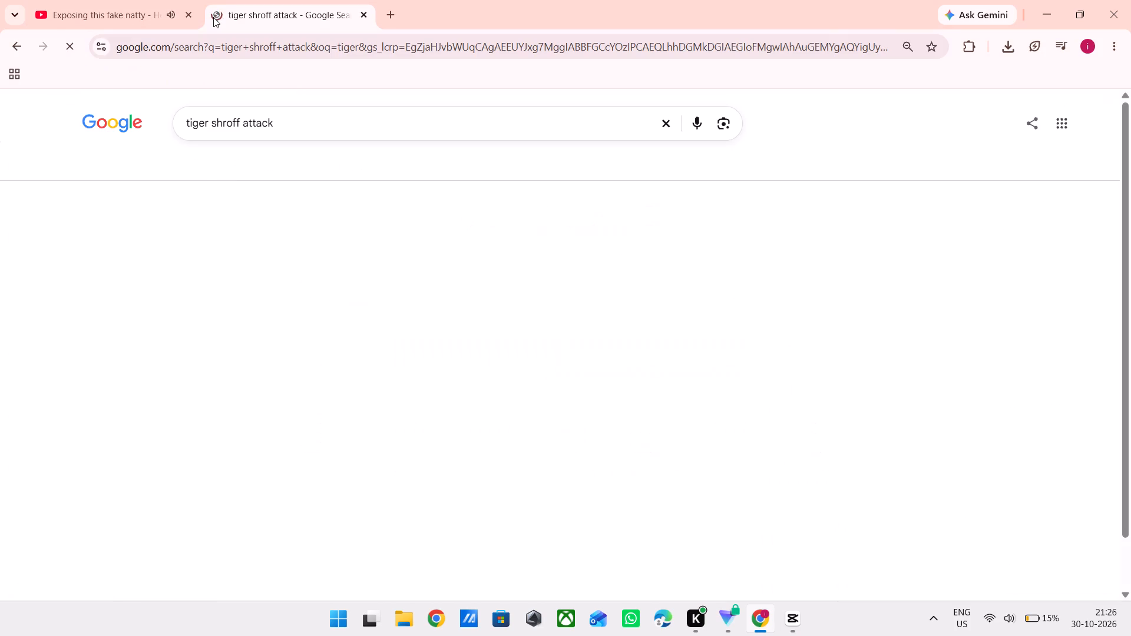
pyautogui.click(267, 164)
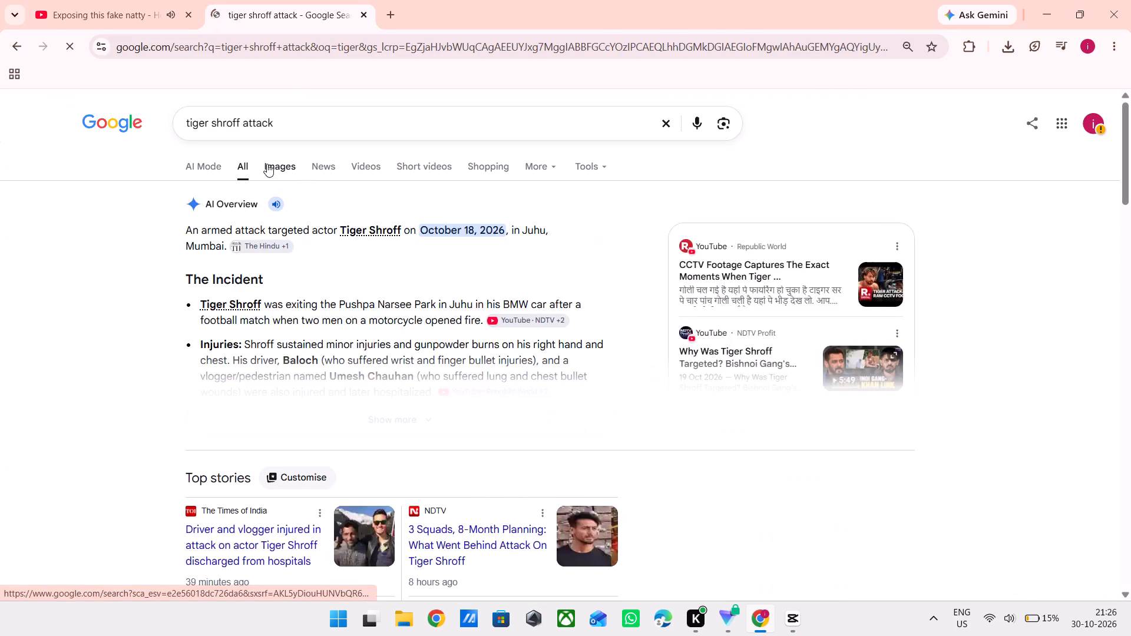
pyautogui.click(142, 1)
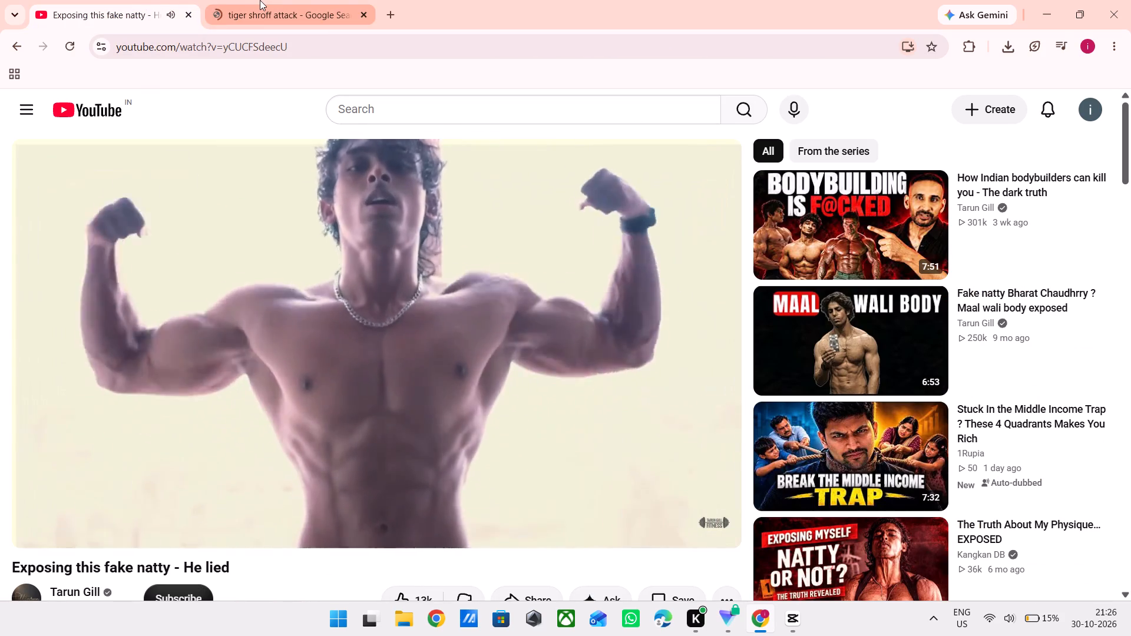
pyautogui.click(260, 0)
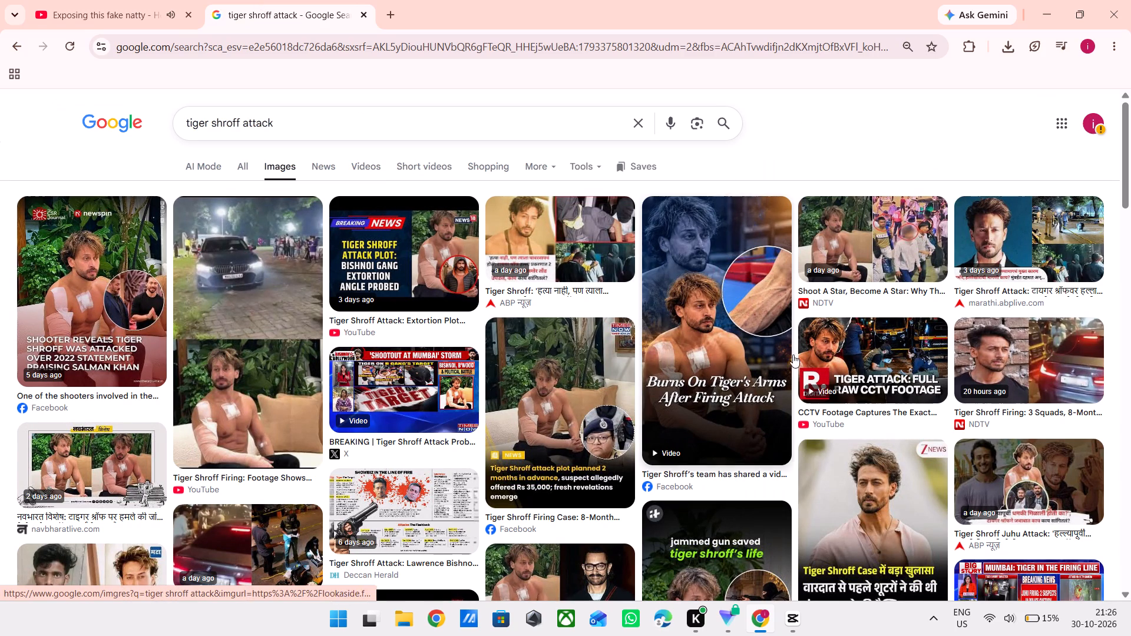
# Browse the image results, opening previews and their related images, to find a suitable news picture of the attack.
pyautogui.scroll(-1, 810, 359)
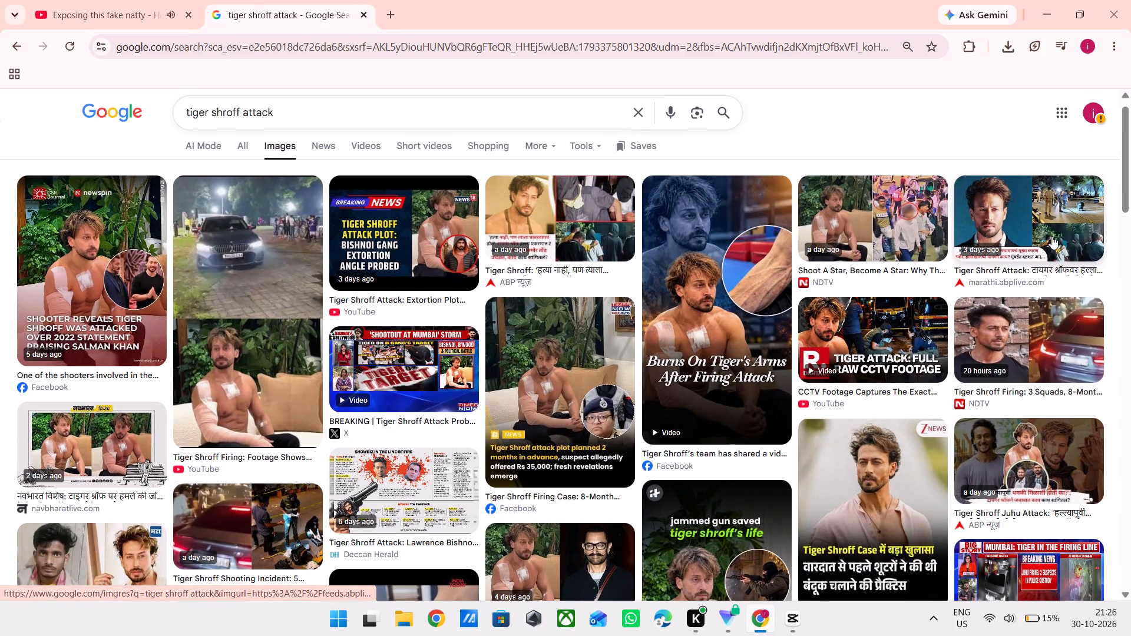
pyautogui.click(1051, 236)
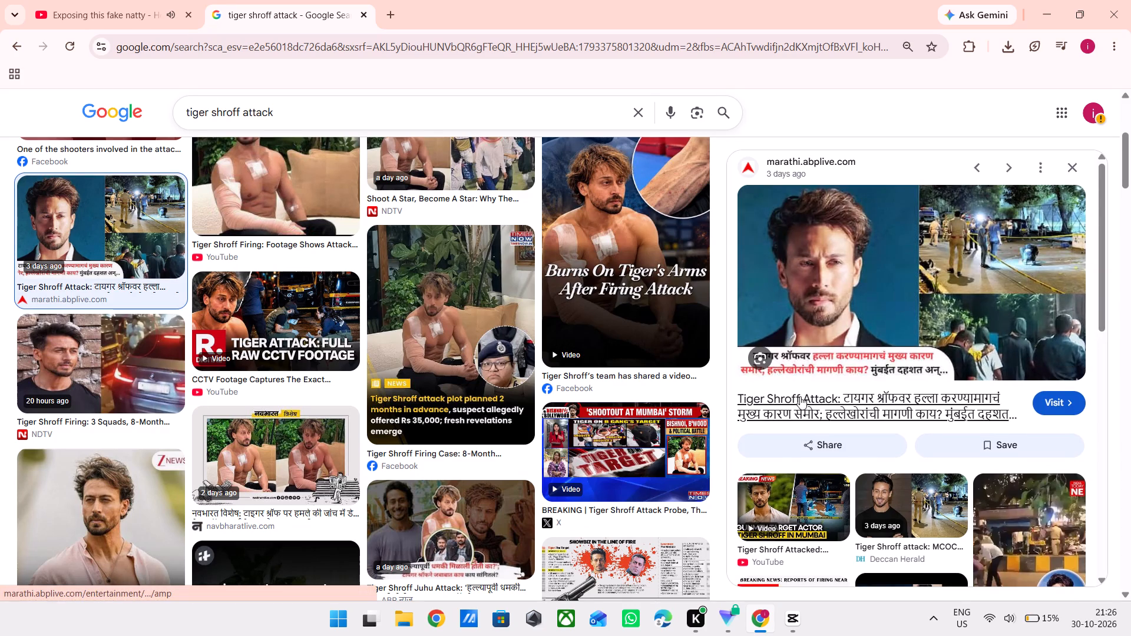
pyautogui.scroll(-1, 800, 396)
pyautogui.click(85, 1)
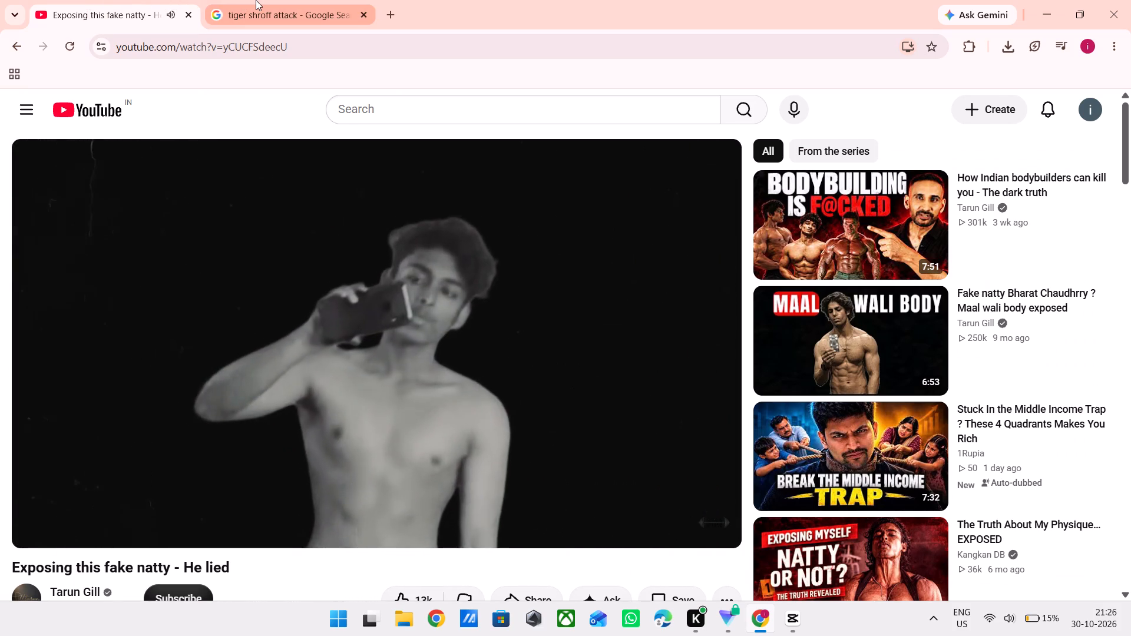
pyautogui.click(256, 0)
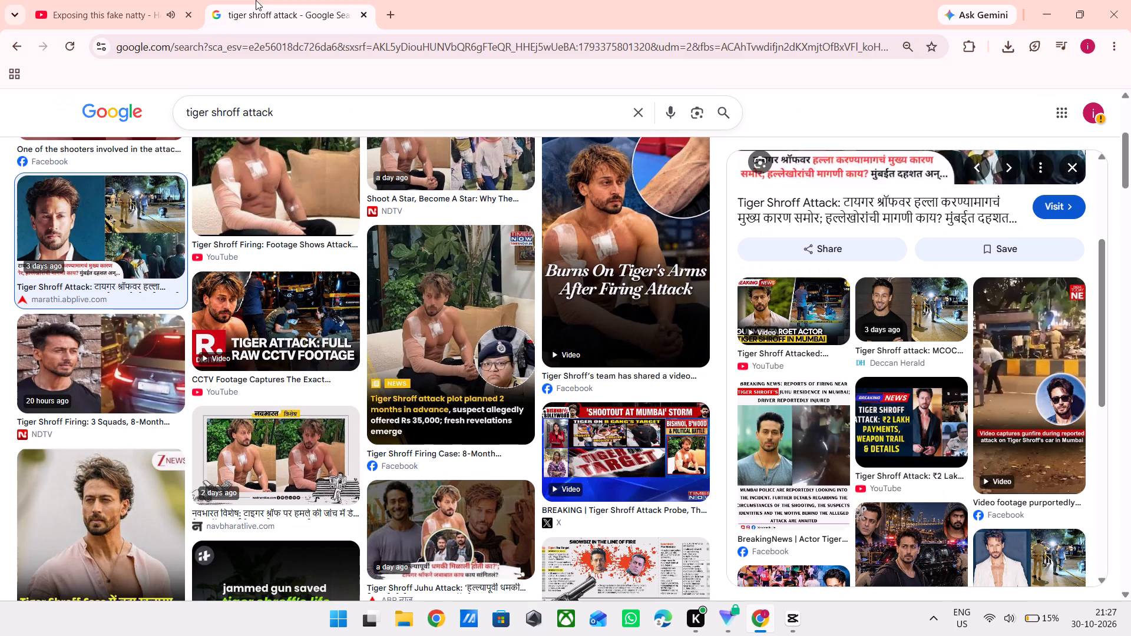
pyautogui.scroll(-1, 472, 400)
pyautogui.scroll(-1, 319, 386)
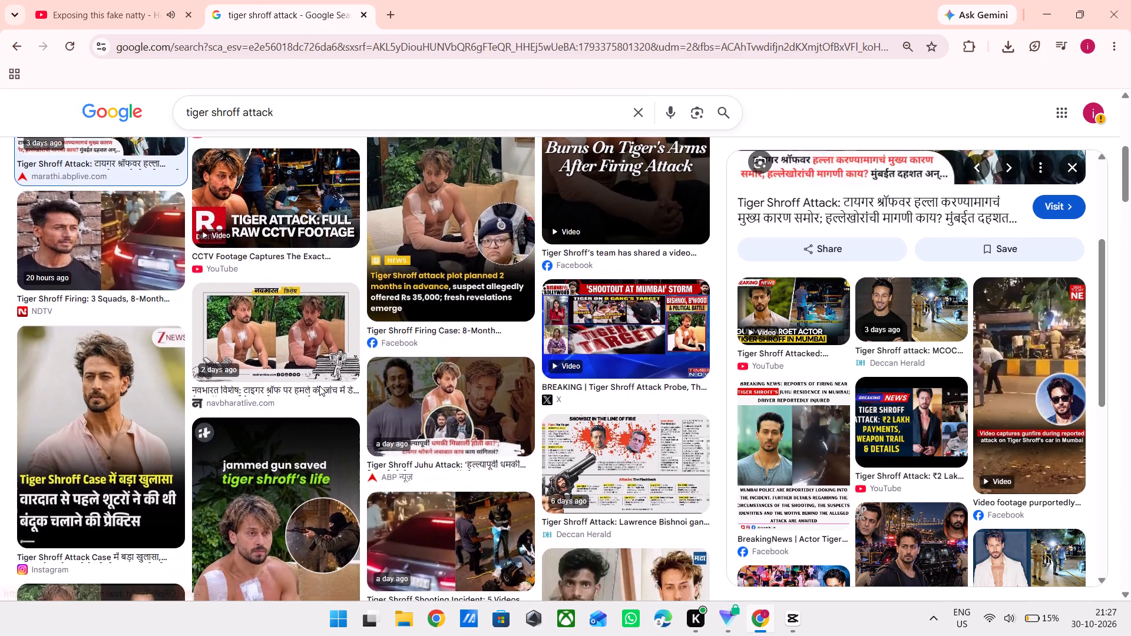
pyautogui.scroll(-1, 319, 386)
pyautogui.scroll(-1, 382, 387)
pyautogui.rightClick(310, 256)
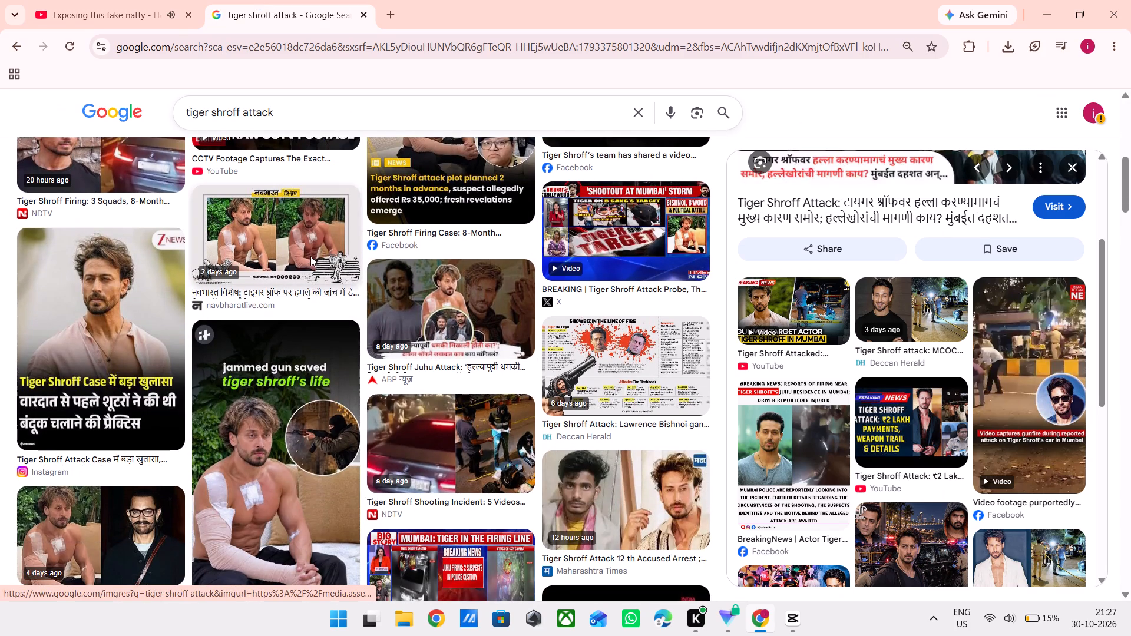
pyautogui.click(258, 258)
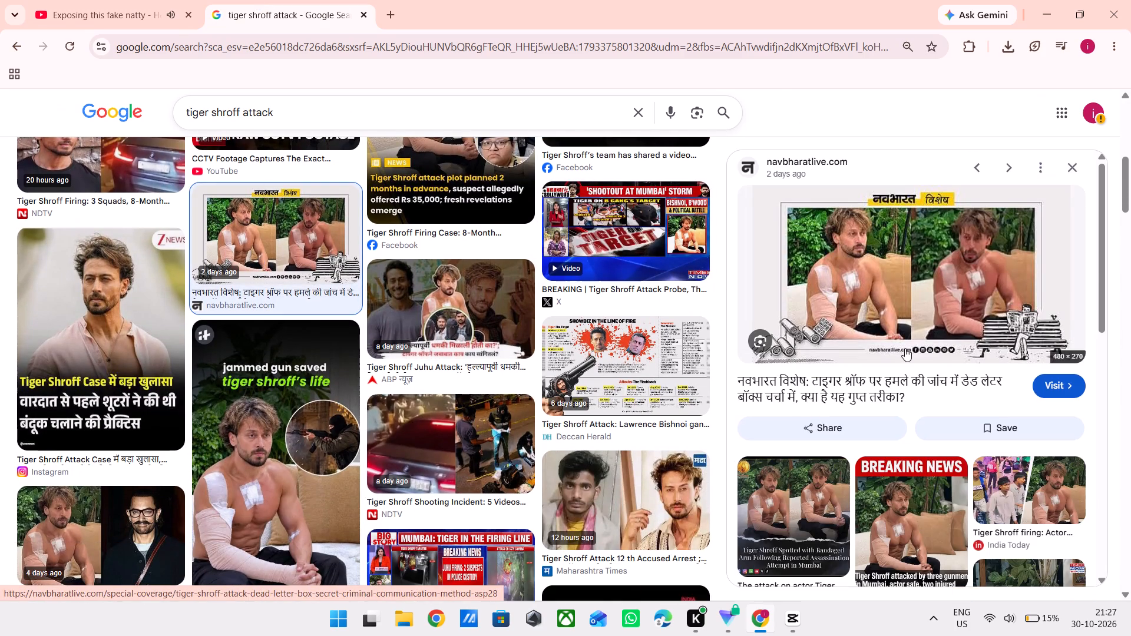
pyautogui.scroll(-1, 905, 348)
pyautogui.click(1023, 364)
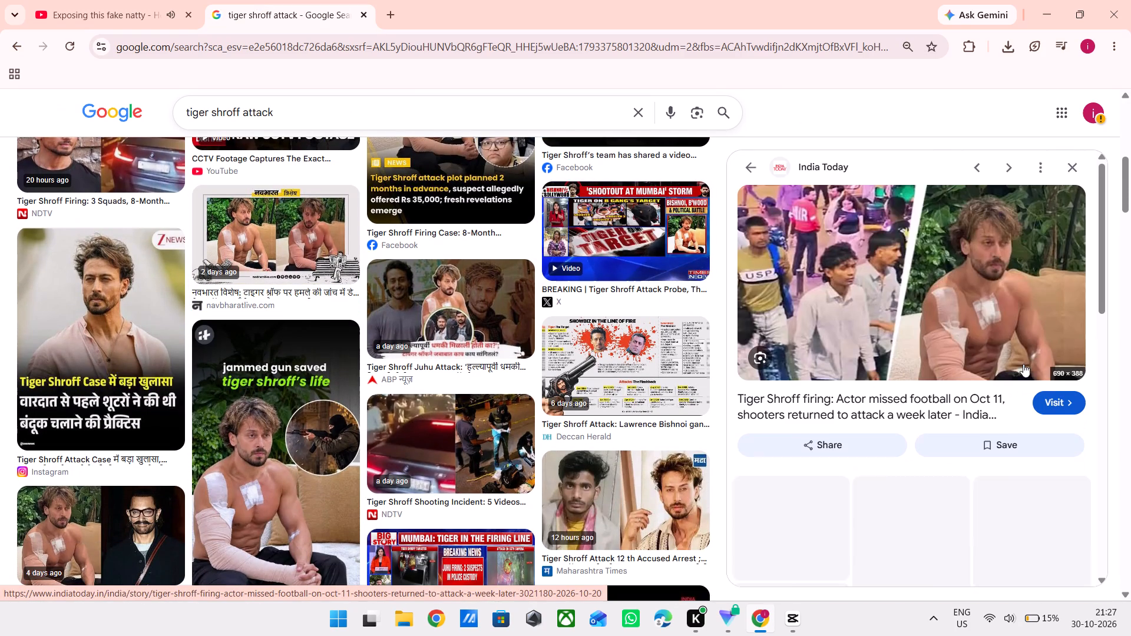
pyautogui.click(41, 0)
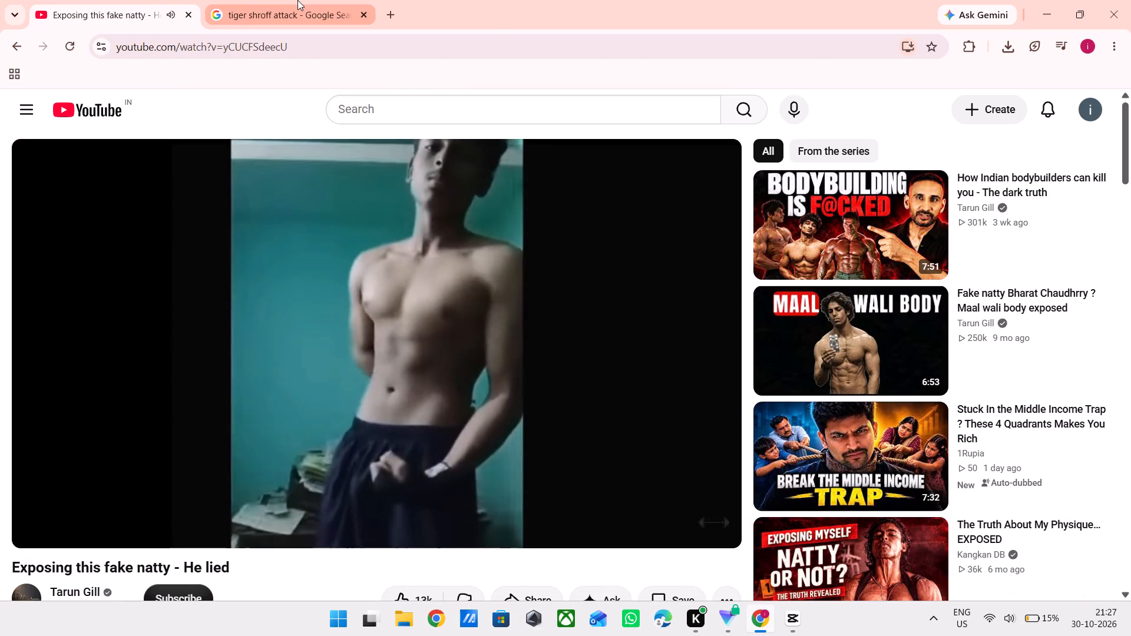
pyautogui.click(297, 0)
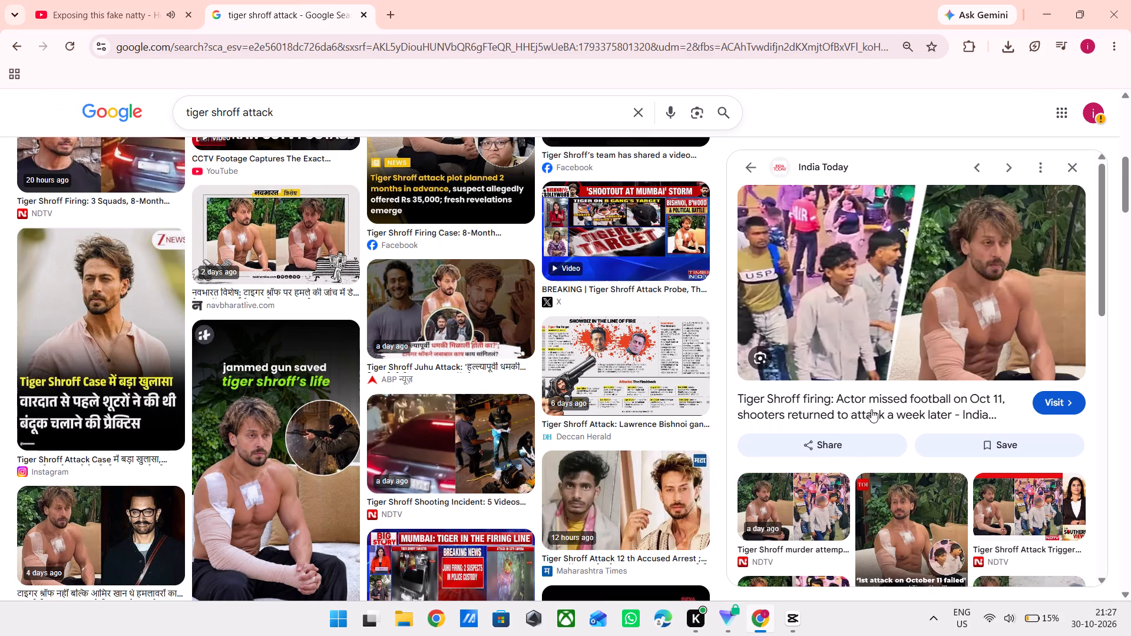
pyautogui.scroll(-1, 849, 413)
pyautogui.scroll(-1, 1006, 344)
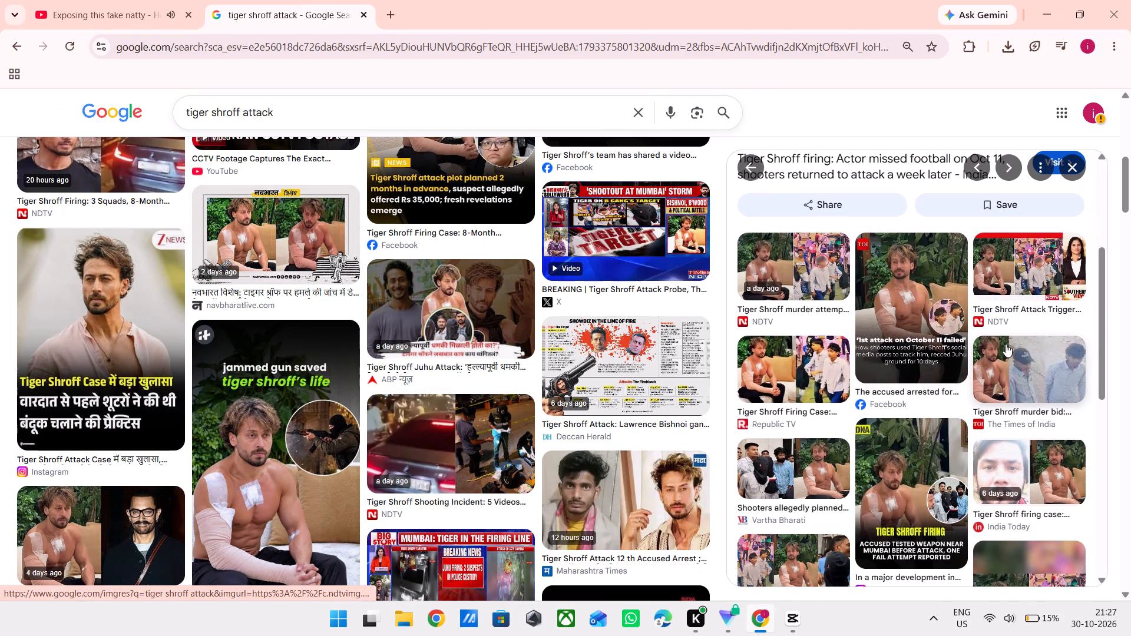
pyautogui.scroll(-1, 1059, 359)
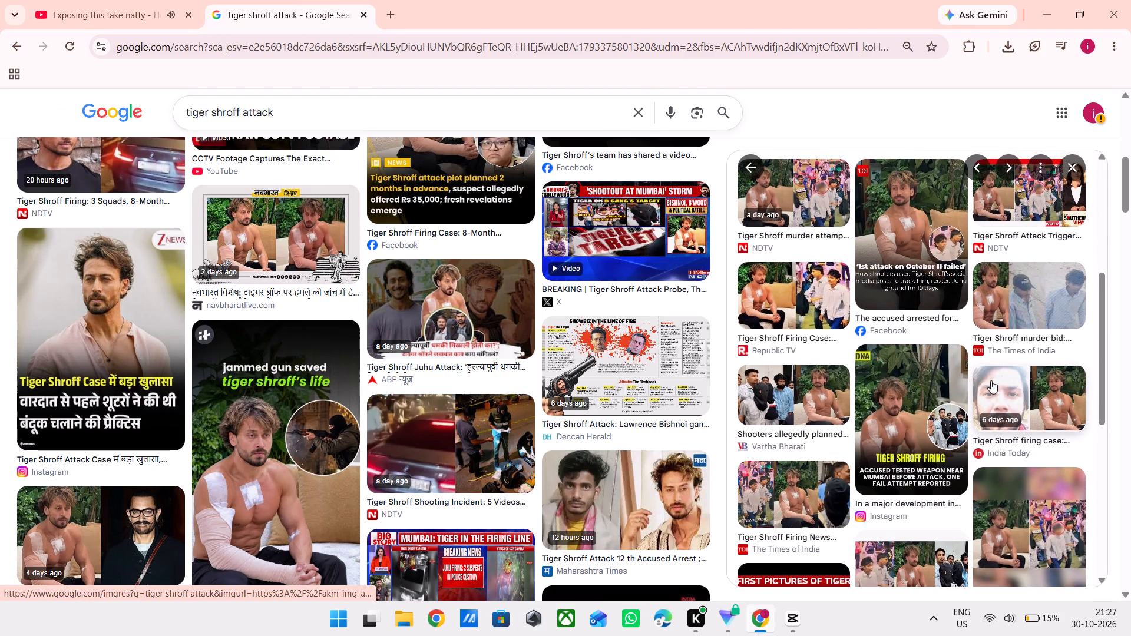
pyautogui.scroll(-1, 1032, 389)
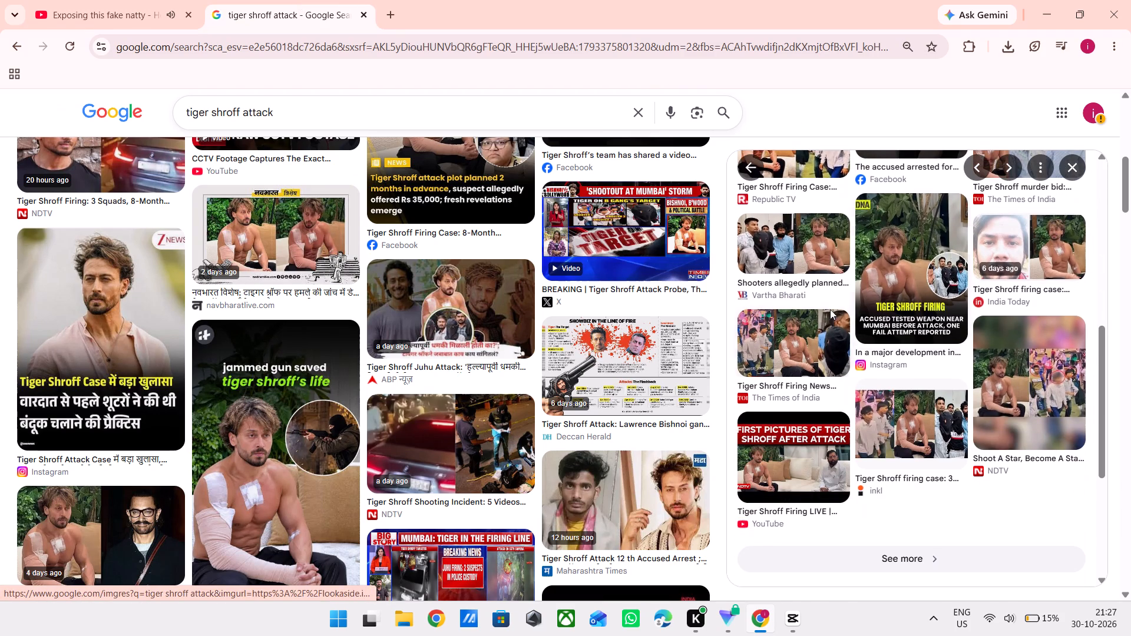
# Save the NDTV "First Pictures of Tiger Shroff After Attack" image to Downloads as the JPG sddefault.
pyautogui.click(824, 429)
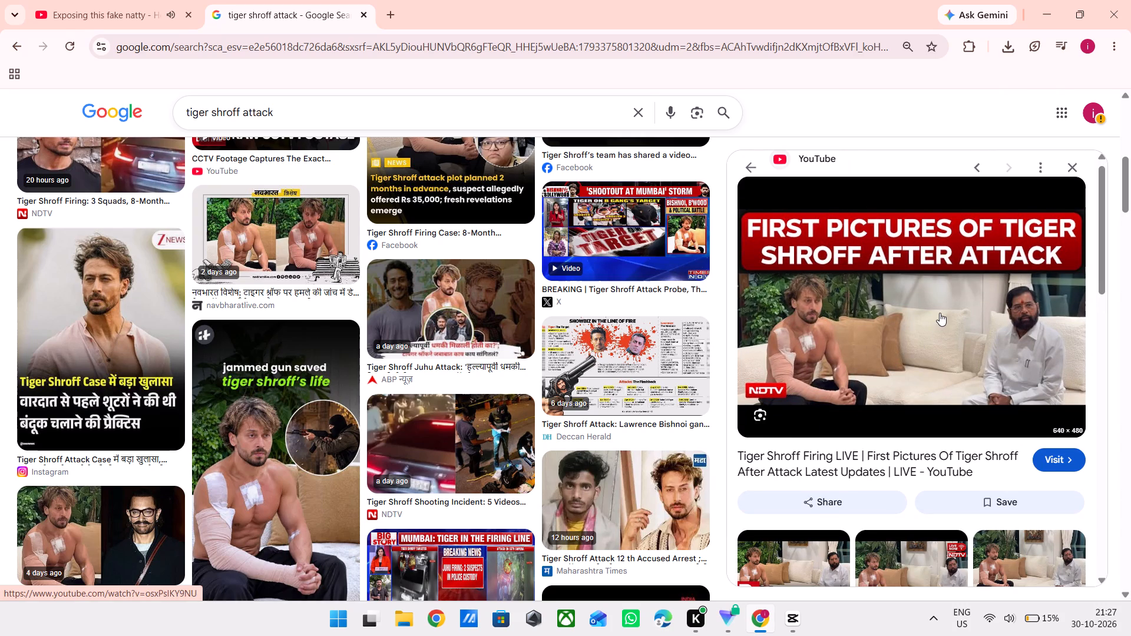
pyautogui.rightClick(940, 313)
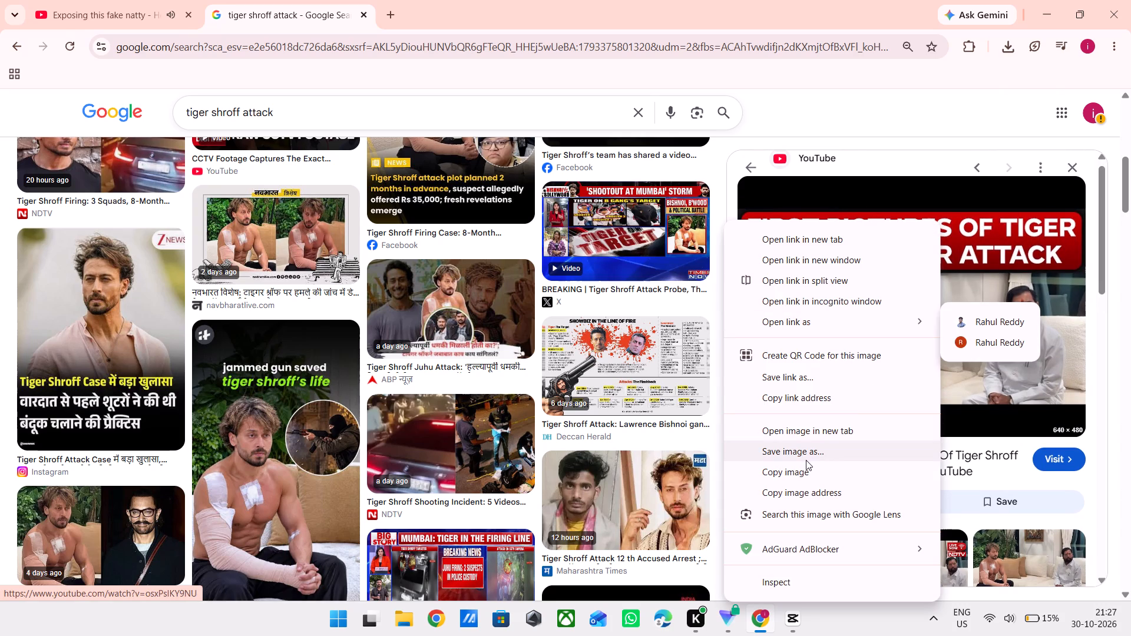
pyautogui.click(806, 460)
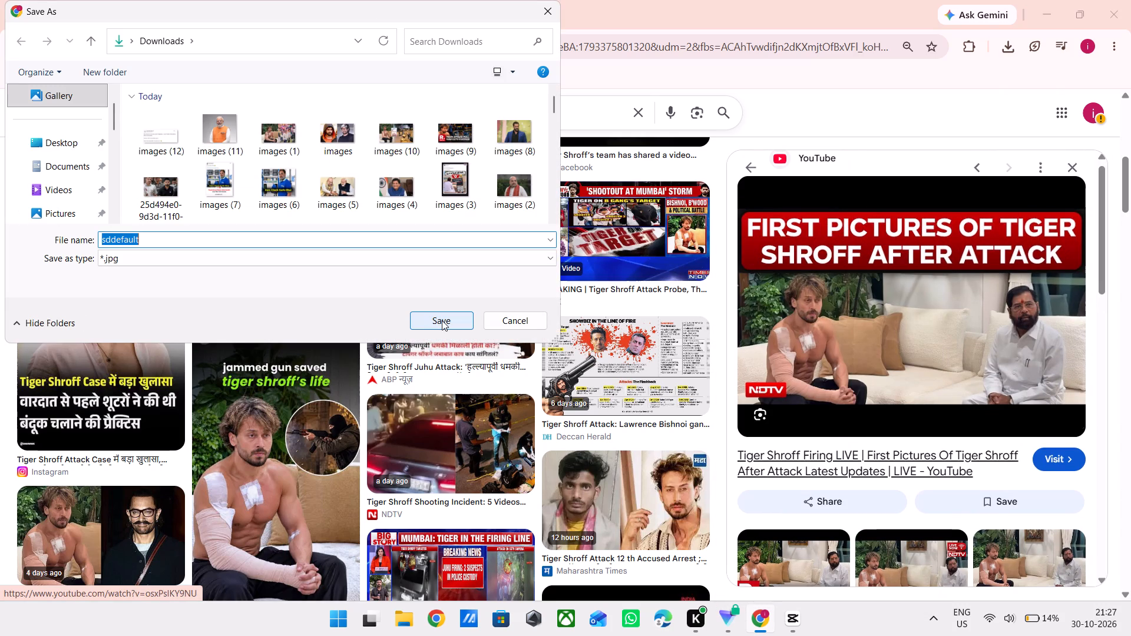
pyautogui.click(442, 320)
pyautogui.click(115, 0)
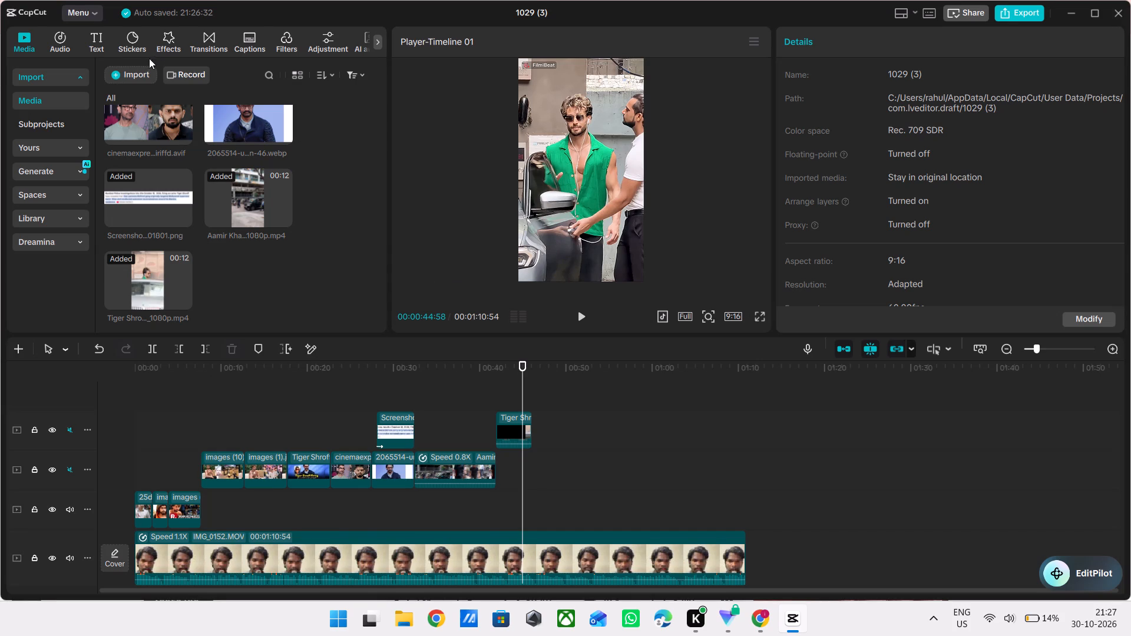
# Import the sddefault image from Downloads into the CapCut project media.
pyautogui.click(144, 70)
pyautogui.click(175, 96)
pyautogui.click(204, 132)
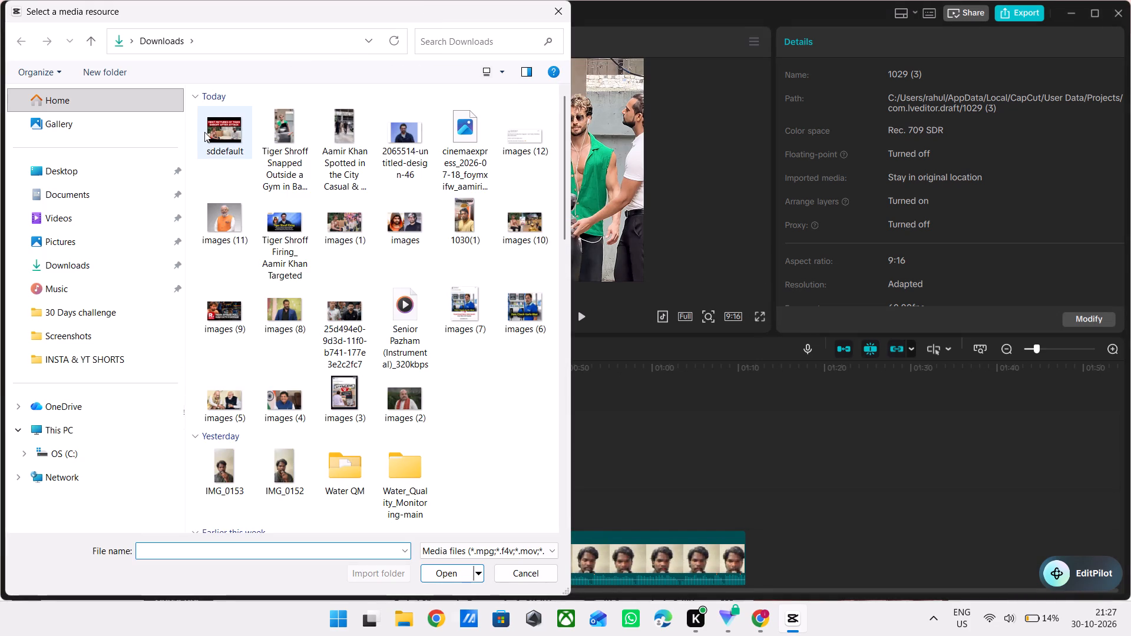
pyautogui.press('Return')
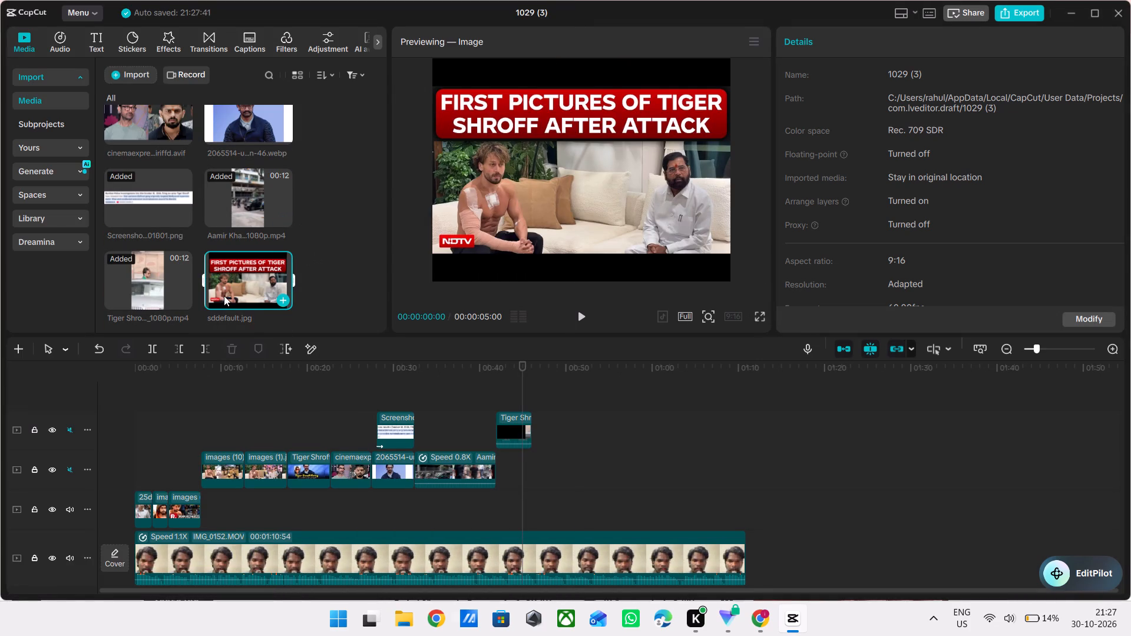
# Place sddefault.jpg on a new top track directly after the Tiger Shroff video clip and play back the transition.
pyautogui.moveTo(224, 296); pyautogui.dragTo(535, 410)
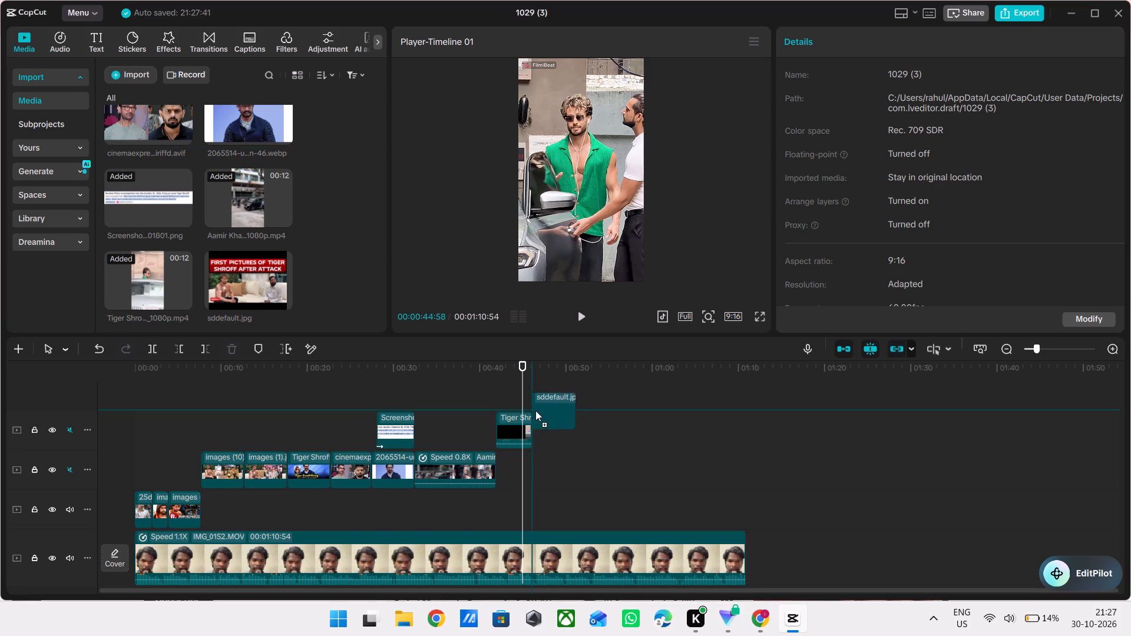
pyautogui.click(528, 407)
pyautogui.press('space')
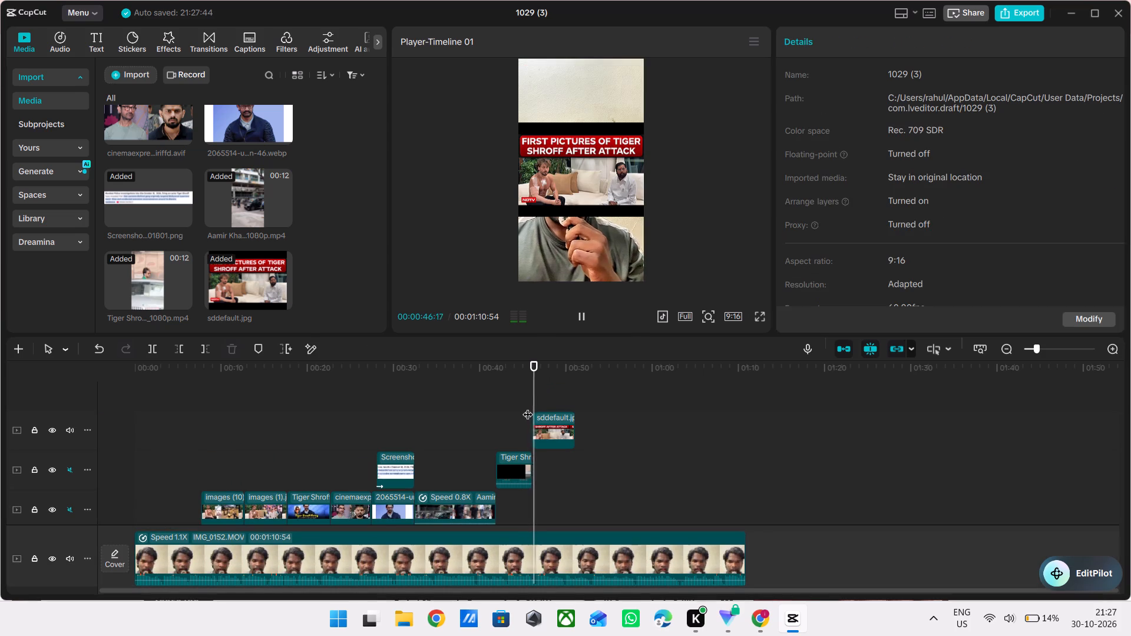
pyautogui.press('space')
# Open sddefault.jpg for cropping and trim off the black band above the red headline.
pyautogui.click(620, 198)
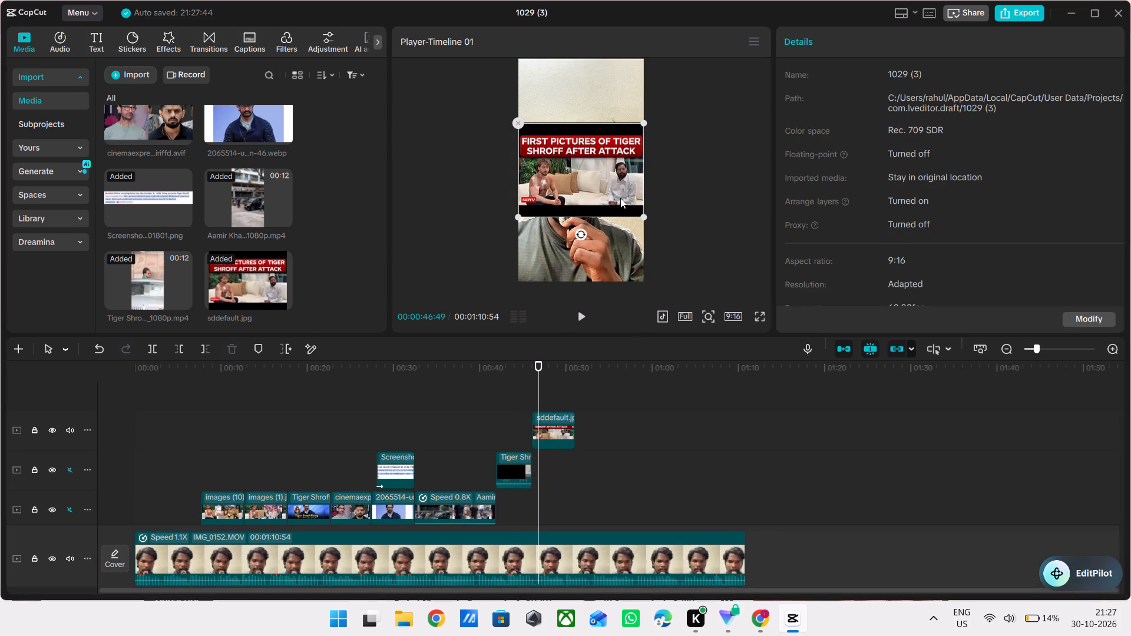
pyautogui.click(286, 352)
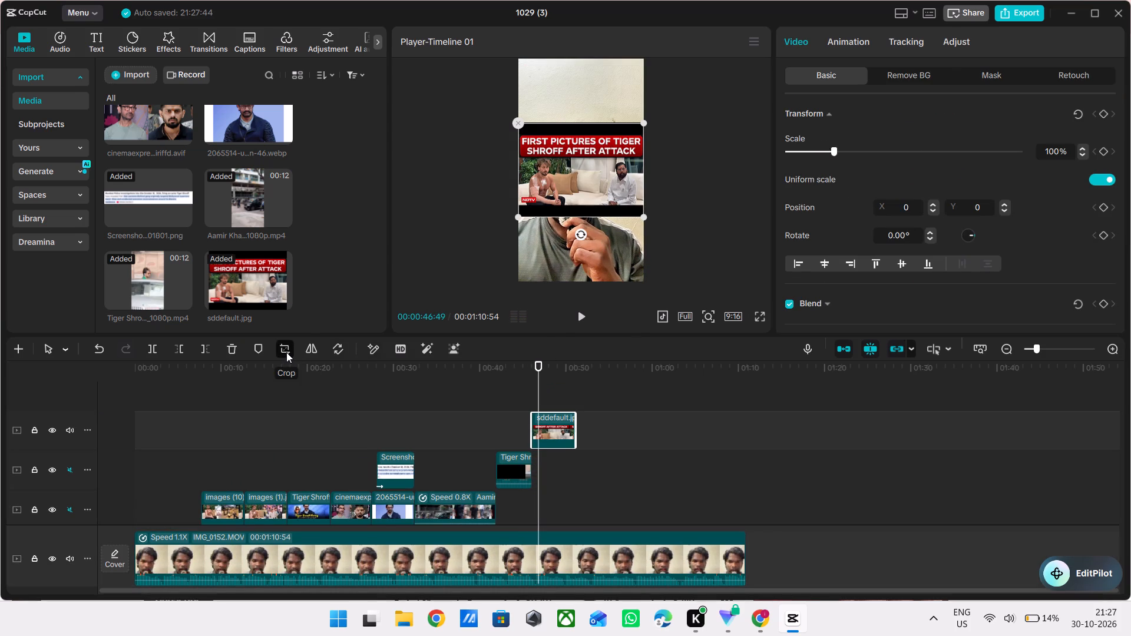
pyautogui.moveTo(571, 121); pyautogui.dragTo(575, 166)
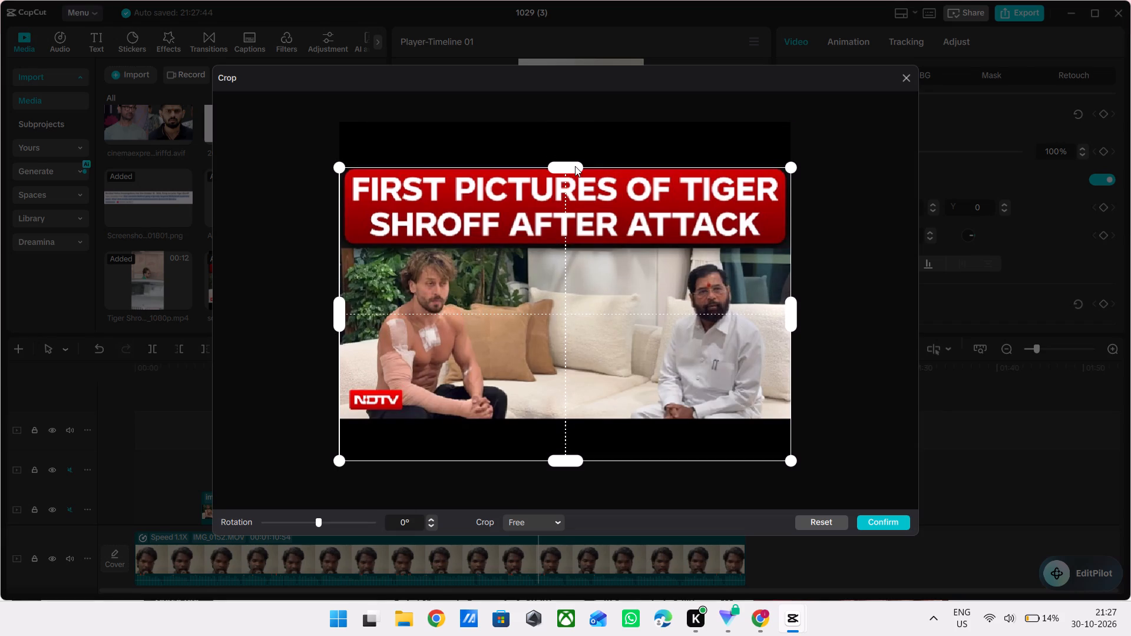
pyautogui.moveTo(575, 166); pyautogui.dragTo(577, 164)
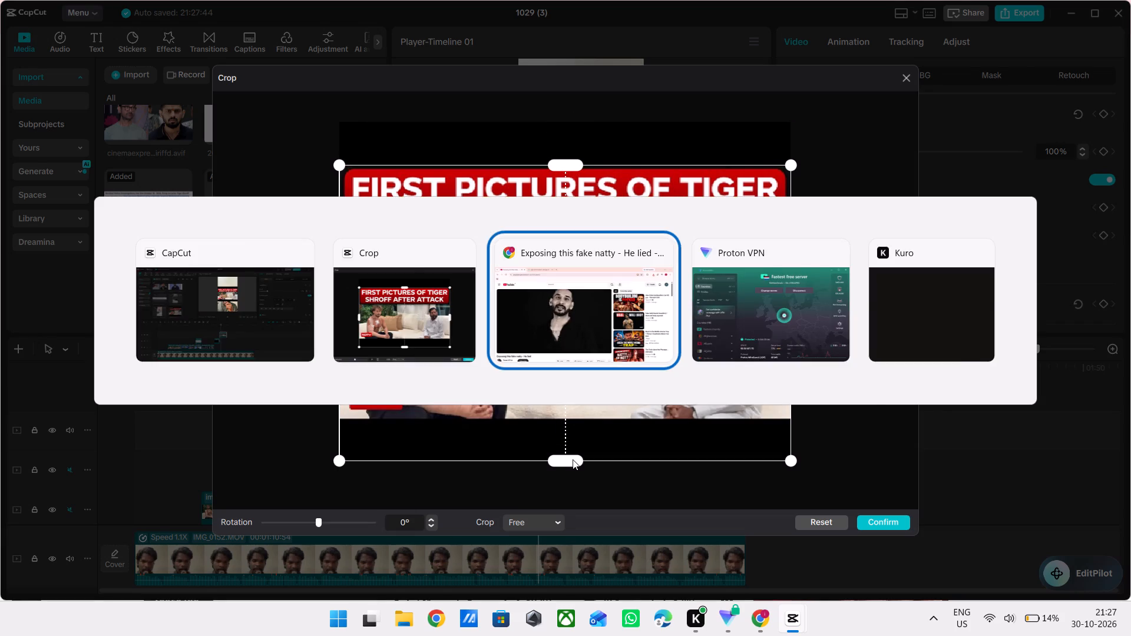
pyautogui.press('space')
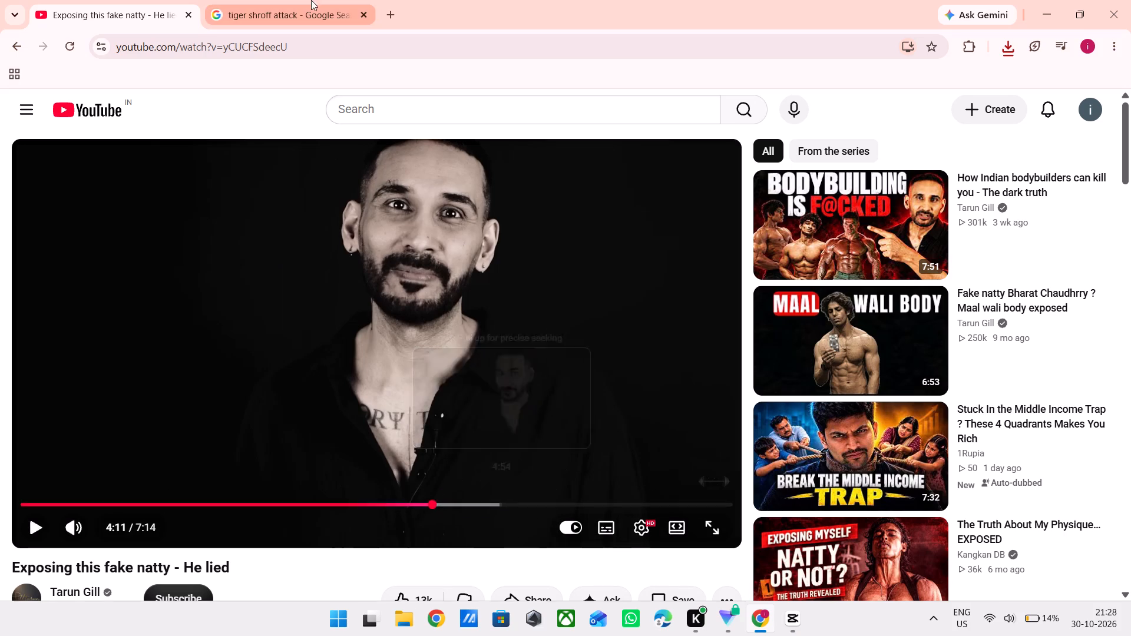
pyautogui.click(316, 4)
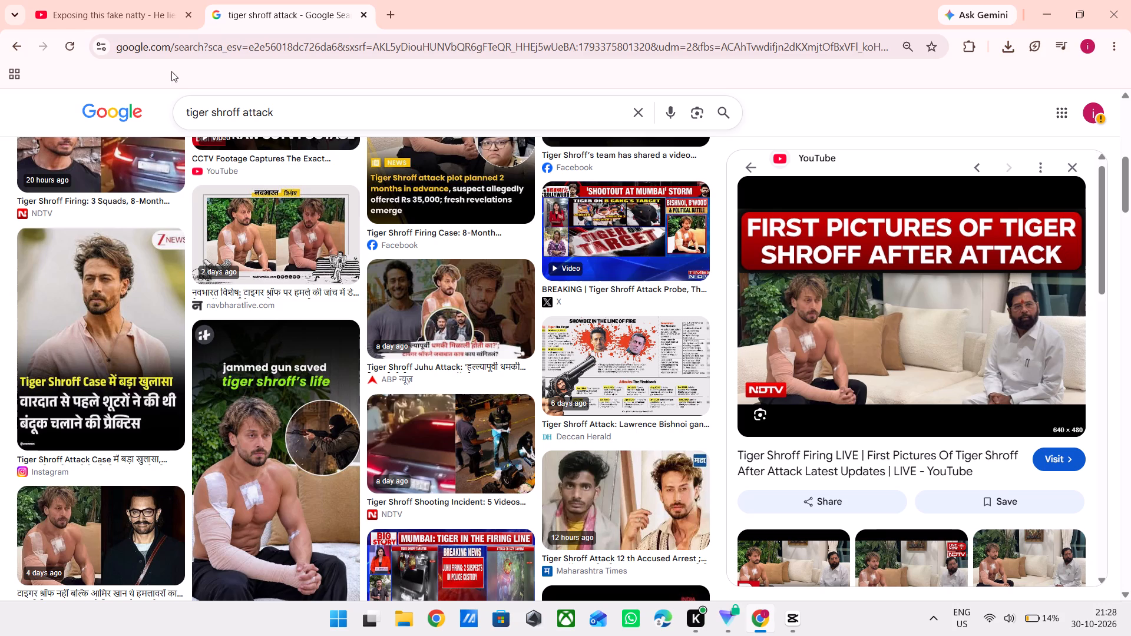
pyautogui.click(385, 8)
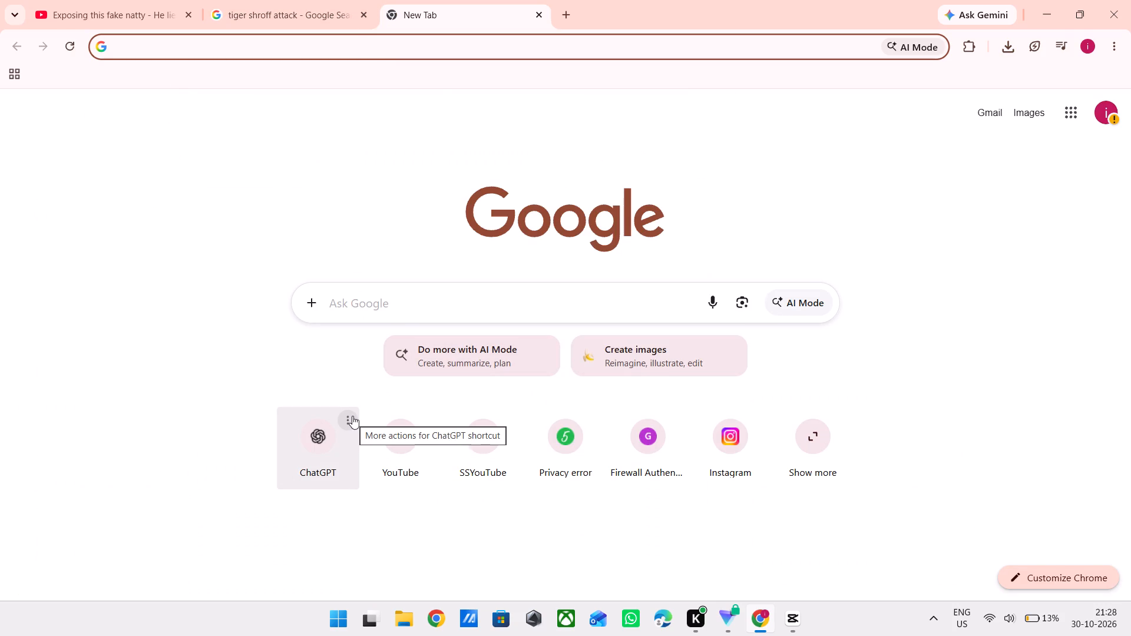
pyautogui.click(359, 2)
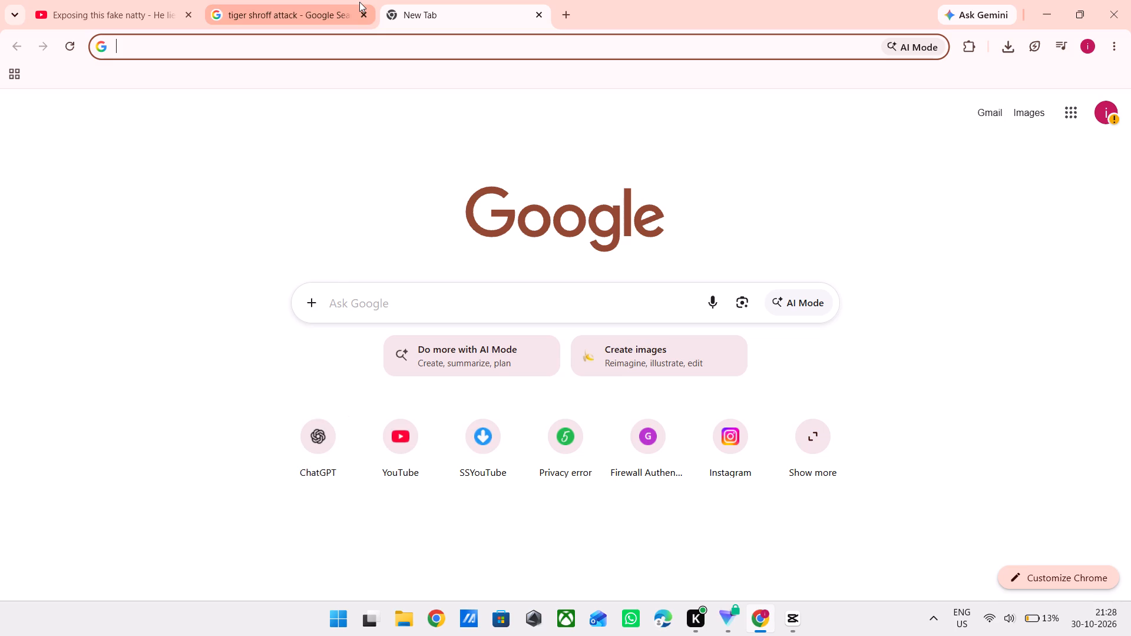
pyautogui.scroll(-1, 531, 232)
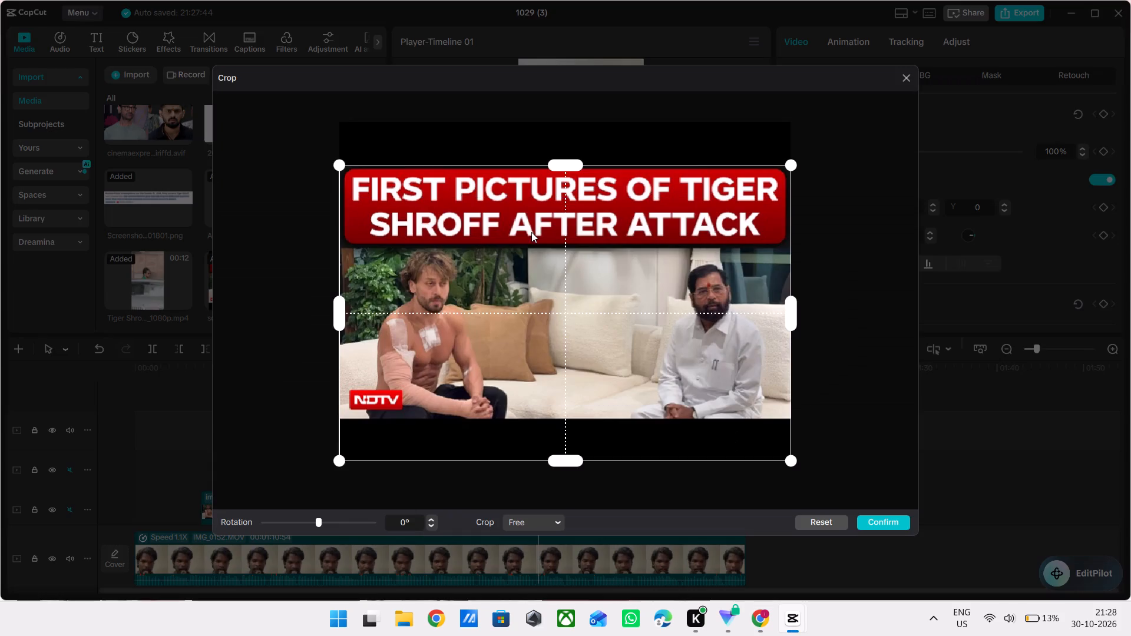
# Crop off the black band below the picture in sddefault.jpg and apply the crop.
pyautogui.moveTo(564, 459); pyautogui.dragTo(582, 422)
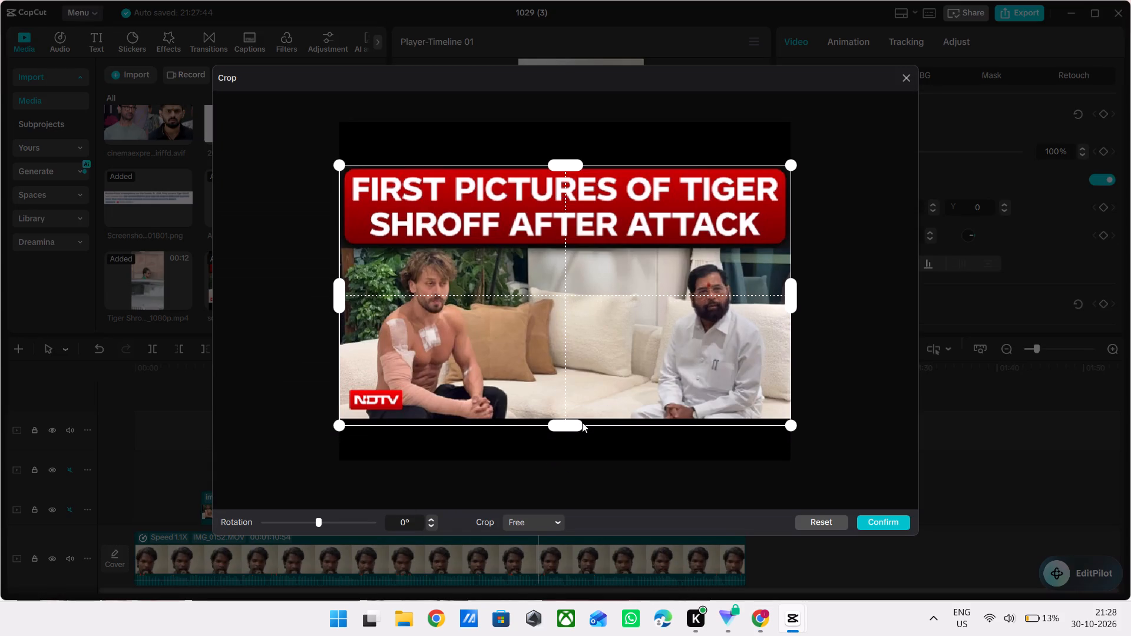
pyautogui.moveTo(582, 422); pyautogui.dragTo(586, 415)
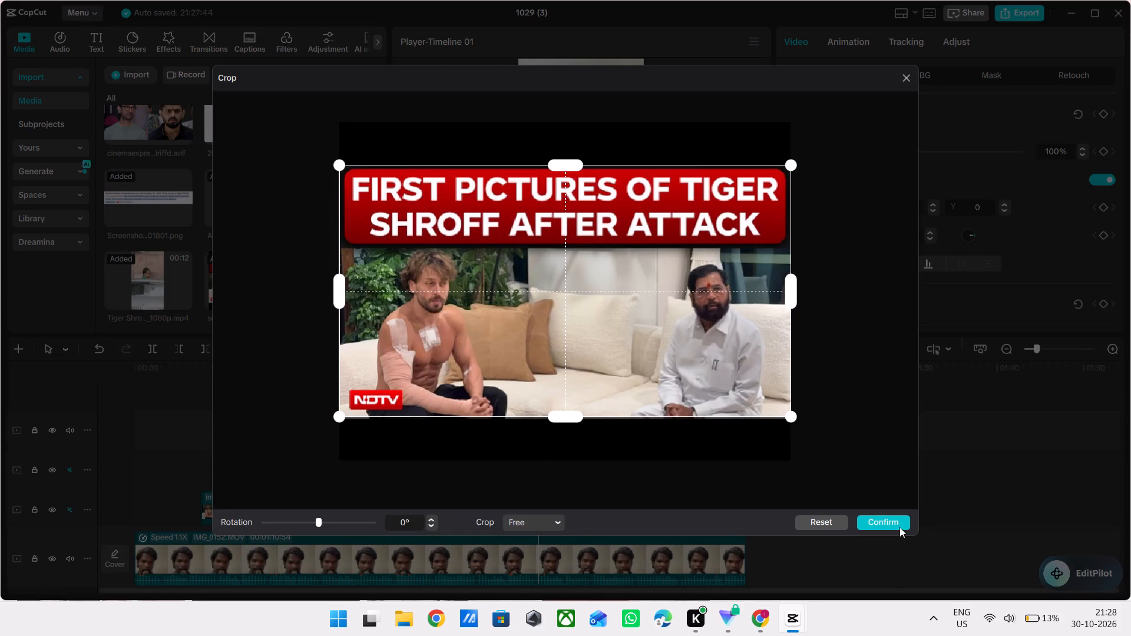
pyautogui.click(899, 523)
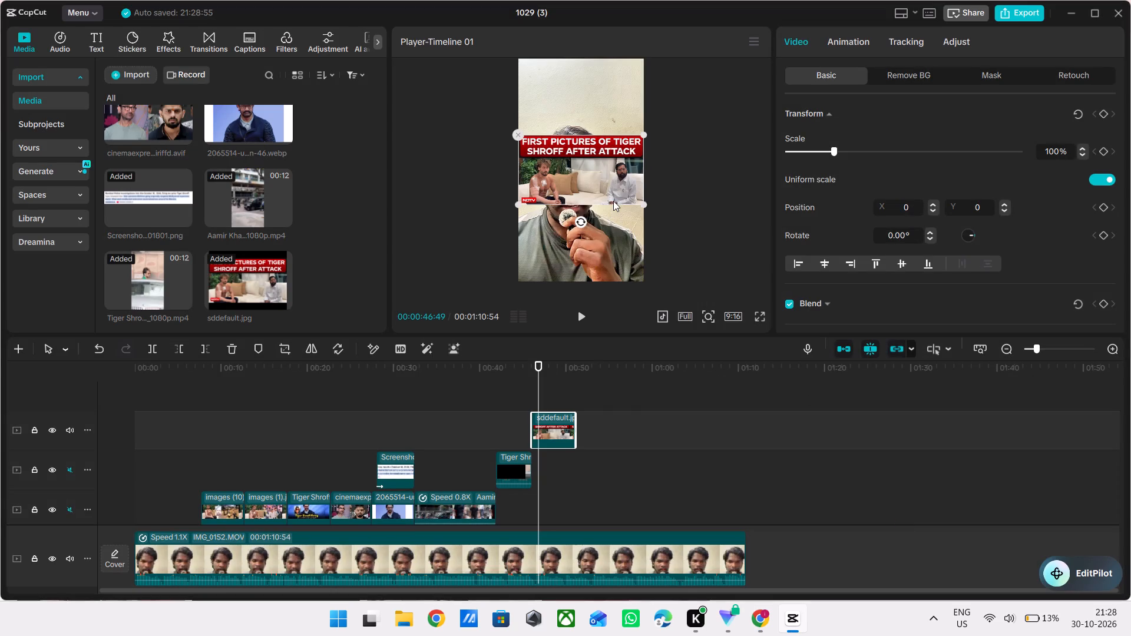
# Move the cropped sddefault.jpg overlay up to the top edge of the video frame, at about Y 1320.
pyautogui.moveTo(613, 201); pyautogui.dragTo(616, 109)
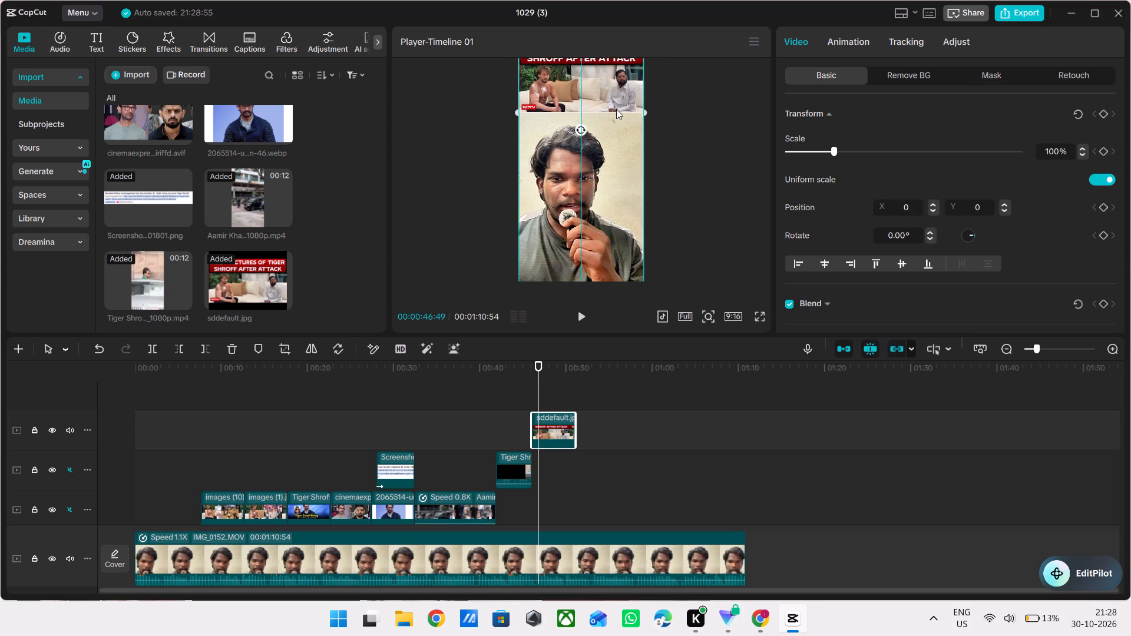
pyautogui.moveTo(616, 109); pyautogui.dragTo(615, 121)
# Play back the video in full screen from the start of the sddefault.jpg overlay to check its placement.
pyautogui.click(517, 405)
pyautogui.moveTo(517, 405); pyautogui.dragTo(536, 405)
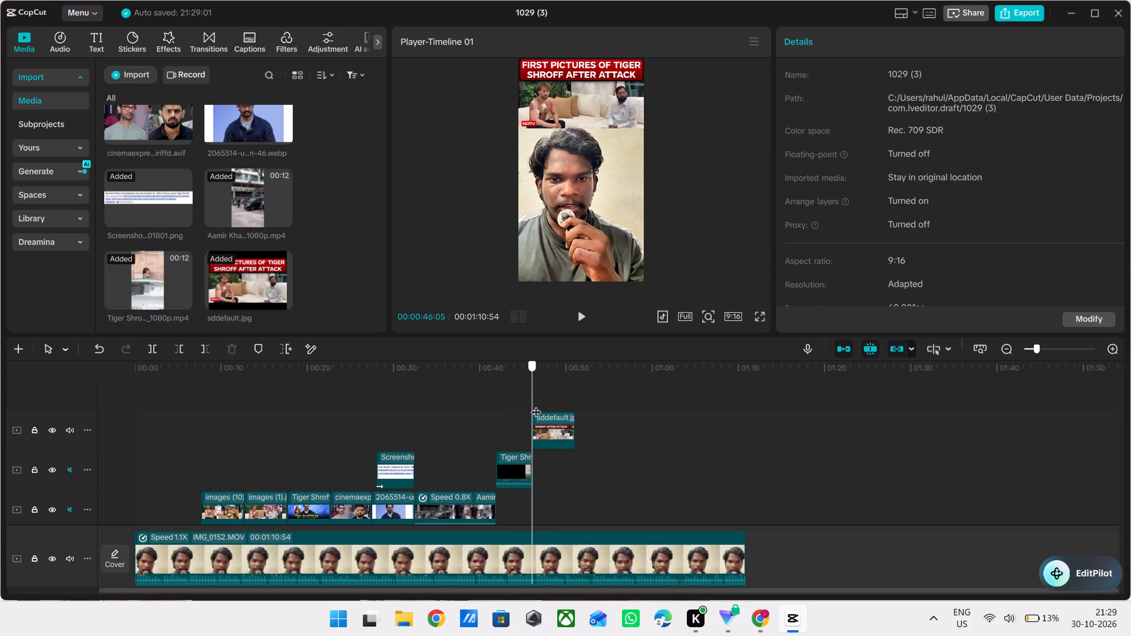
pyautogui.moveTo(536, 405); pyautogui.dragTo(535, 405)
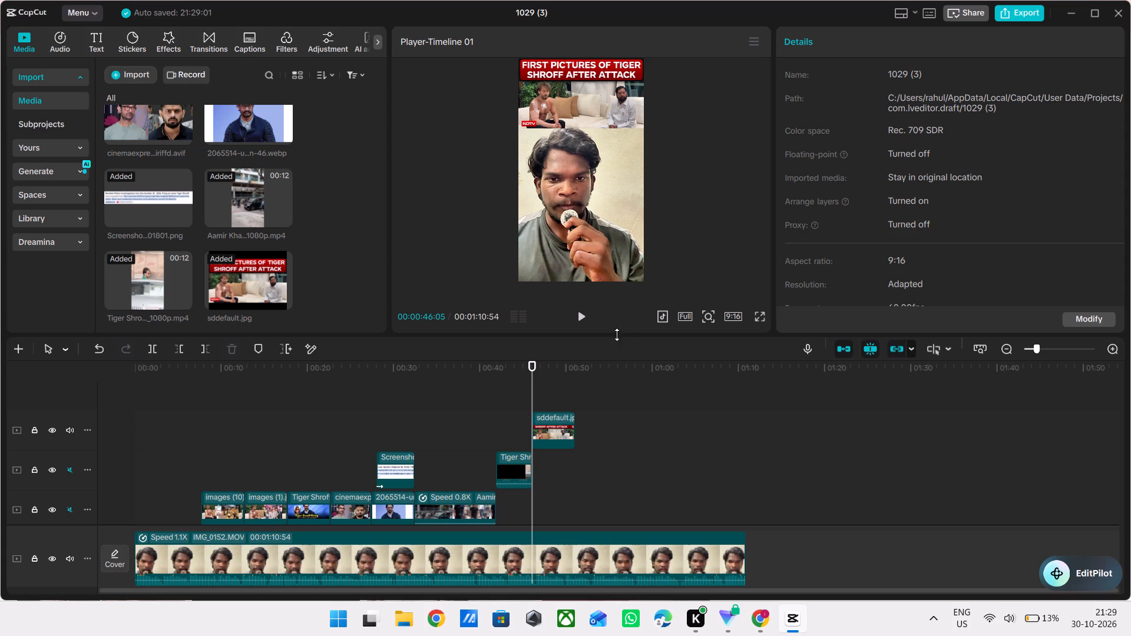
pyautogui.keyDown('ctrl'); pyautogui.scroll(2, 648, 399); pyautogui.keyUp('ctrl')
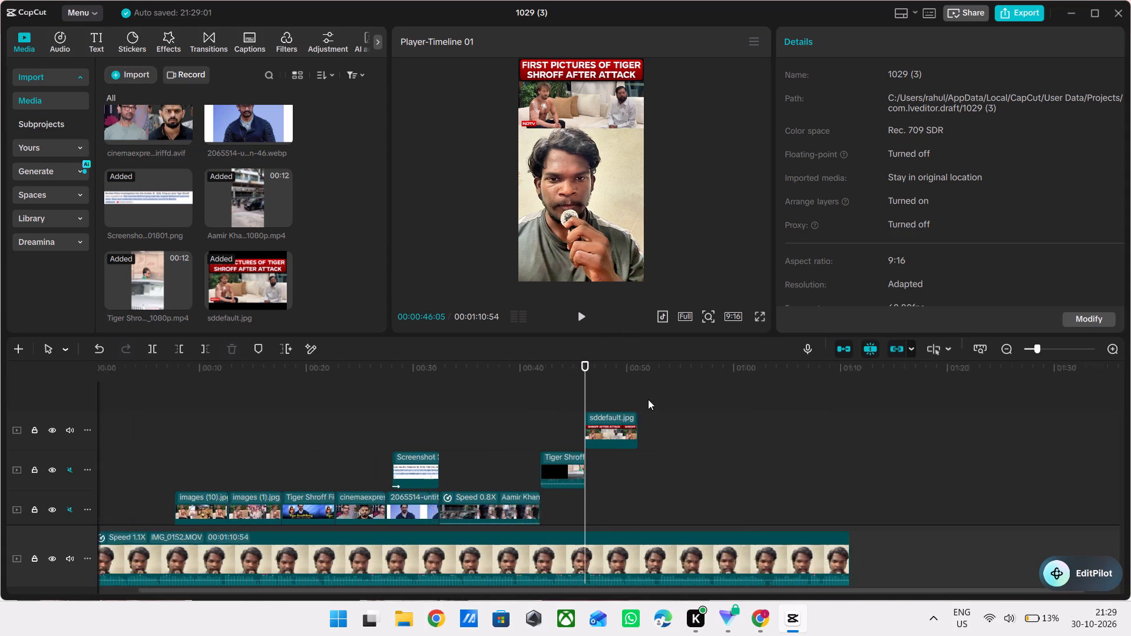
pyautogui.keyDown('ctrl'); pyautogui.scroll(17, 648, 399); pyautogui.keyUp('ctrl')
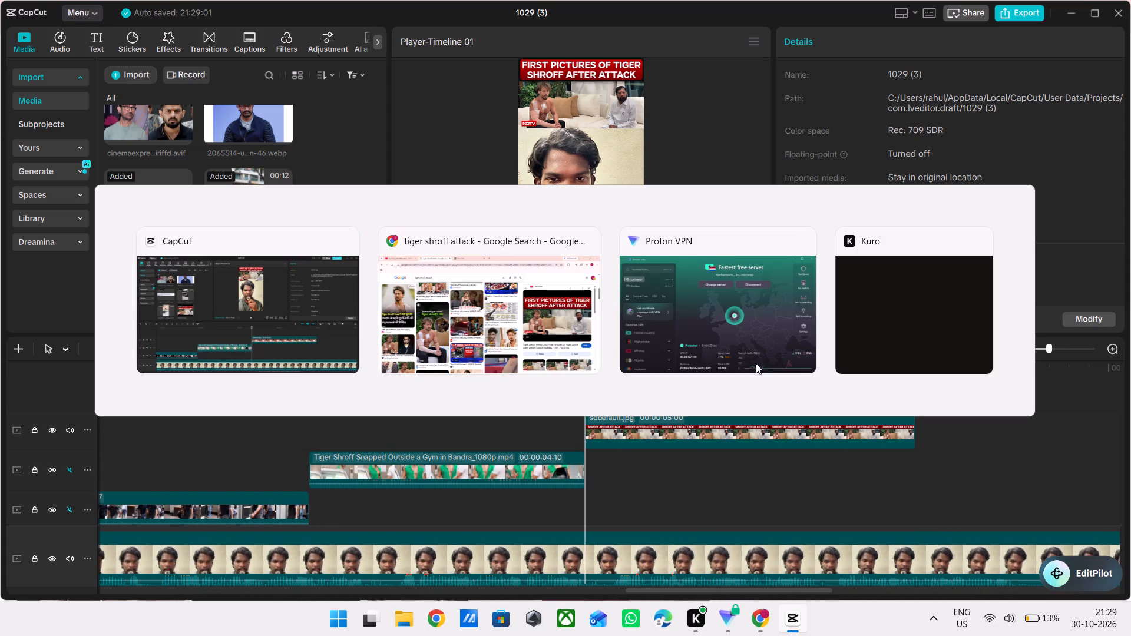
pyautogui.click(760, 314)
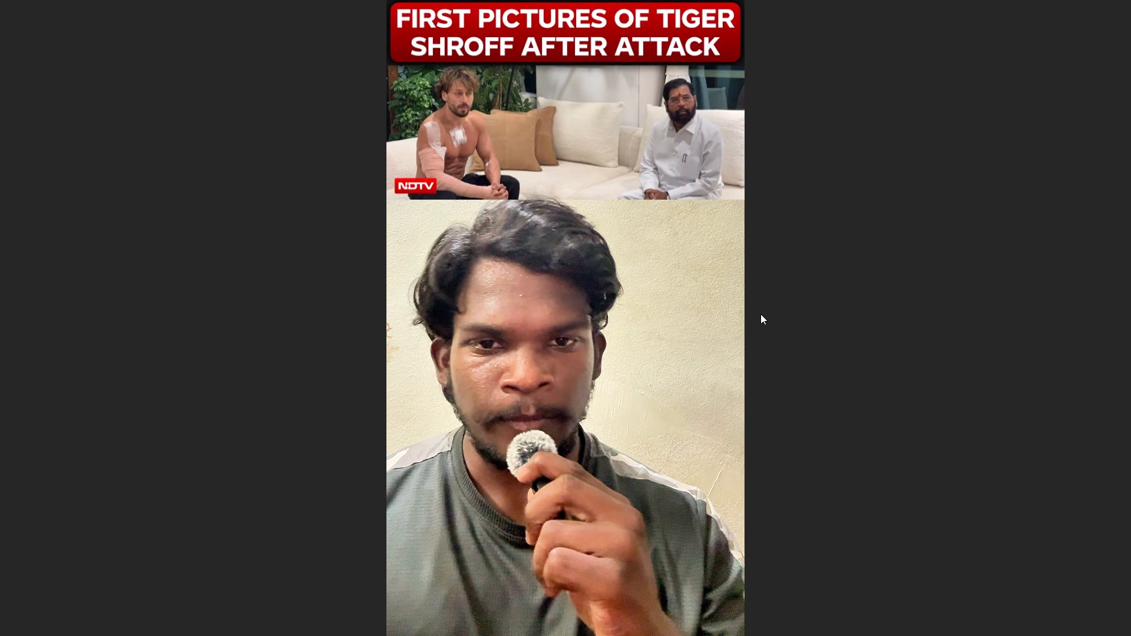
pyautogui.press('space')
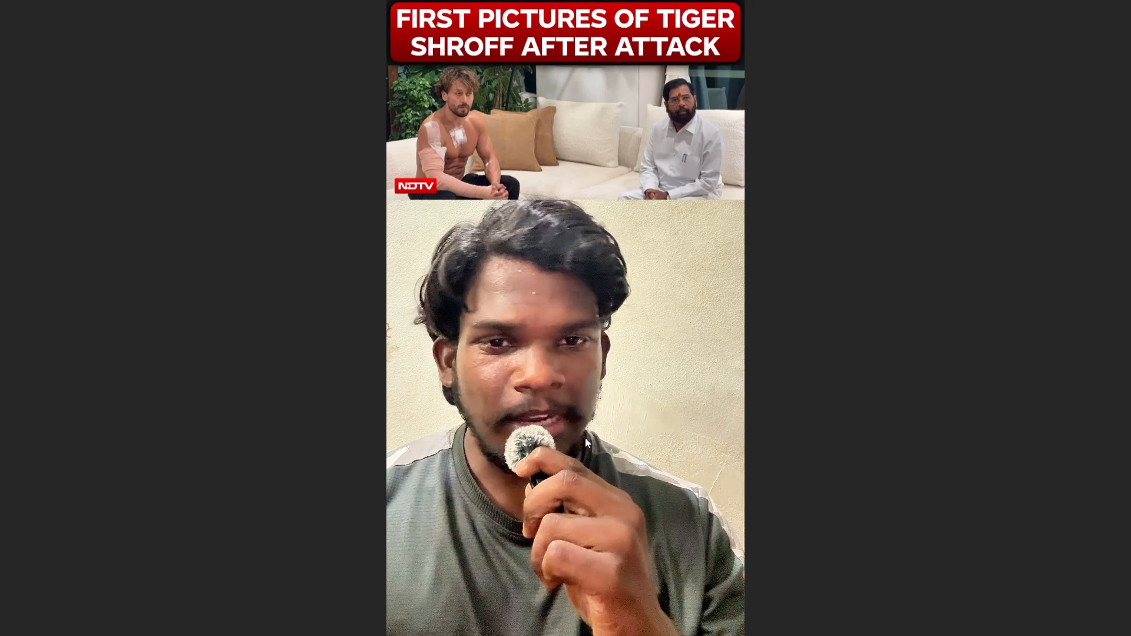
pyautogui.press('Escape')
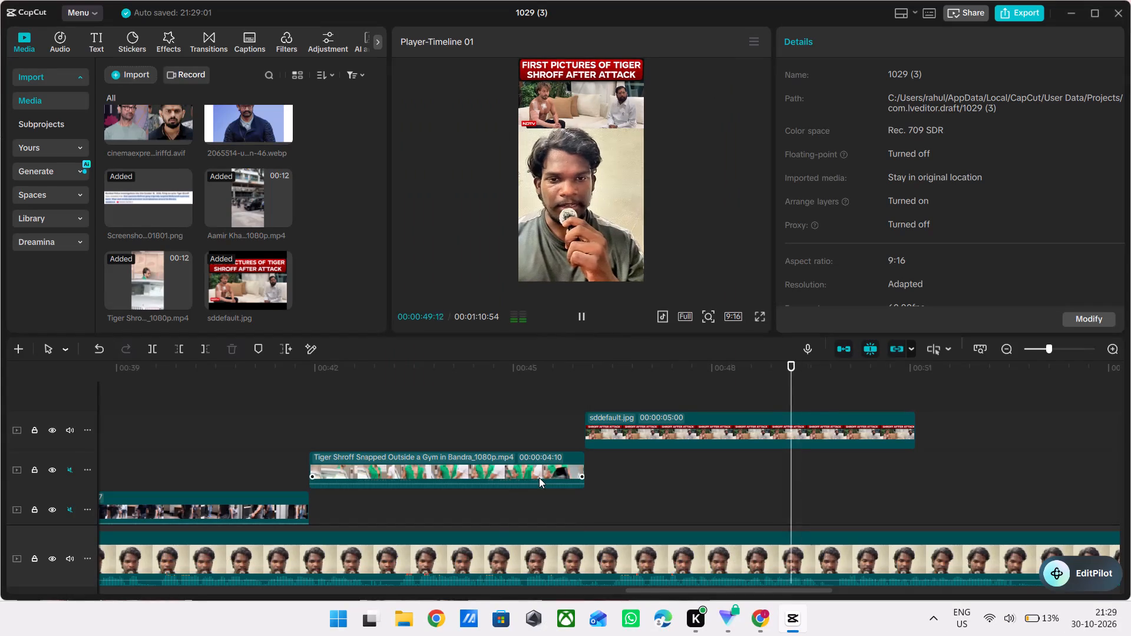
# Extend the sddefault.jpg clip along the narration and trim its end at 00:00:57:50, for a duration of 11:45.
pyautogui.keyDown('ctrl'); pyautogui.scroll(-12, 570, 518); pyautogui.keyUp('ctrl')
pyautogui.hscroll(-1, 570, 518)
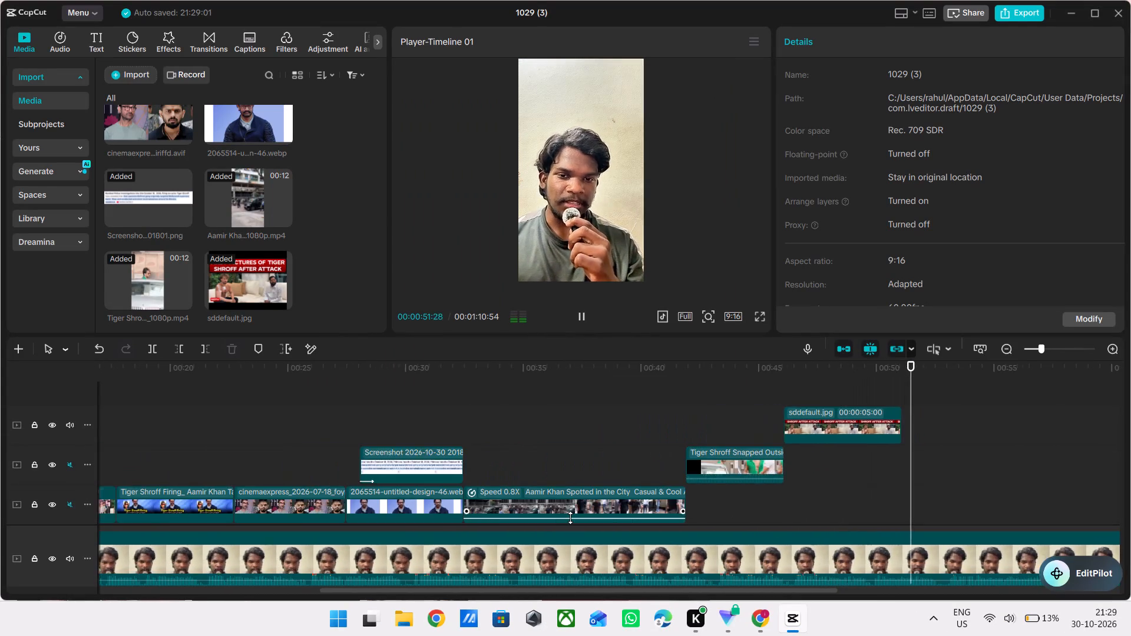
pyautogui.hscroll(-1, 570, 518)
pyautogui.click(332, 430)
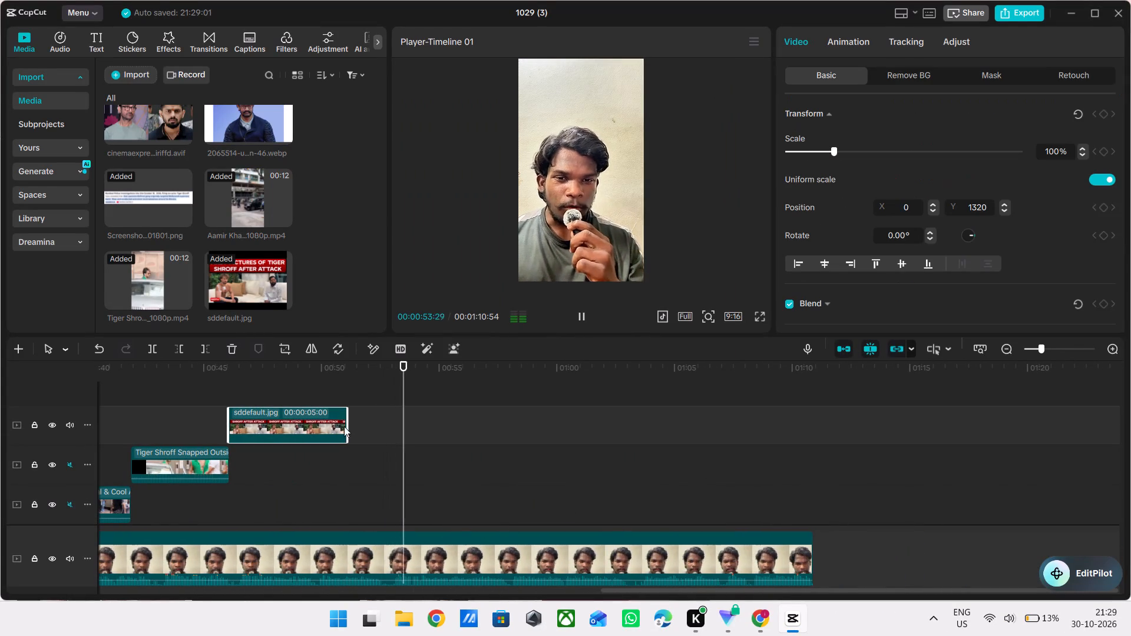
pyautogui.moveTo(347, 423); pyautogui.dragTo(431, 425)
pyautogui.press('space')
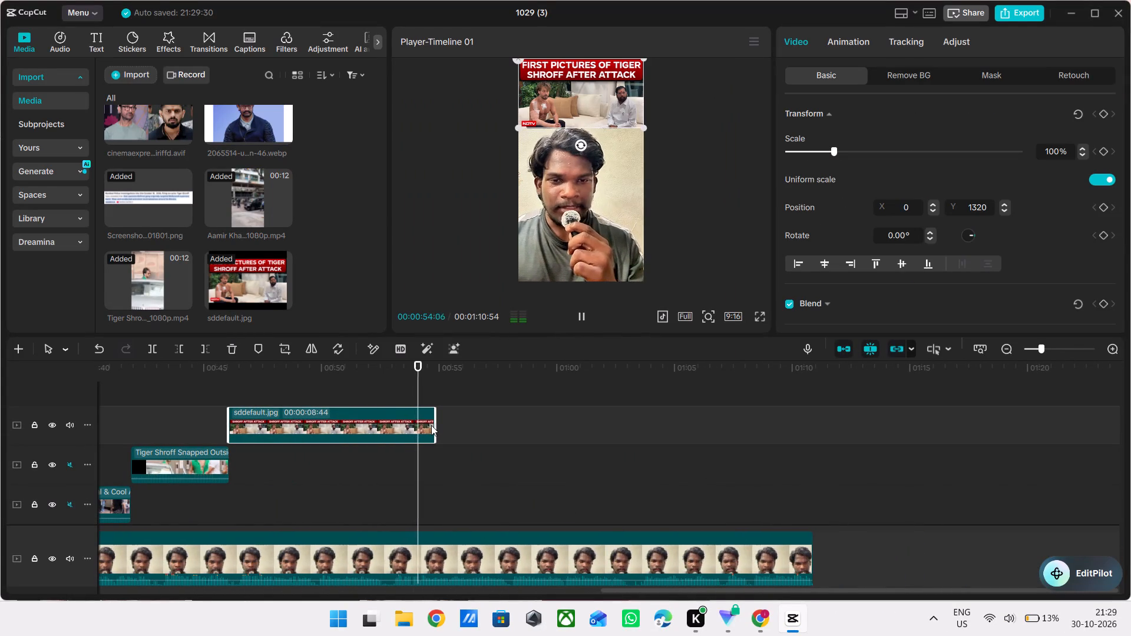
pyautogui.moveTo(436, 420); pyautogui.dragTo(512, 416)
pyautogui.press('space')
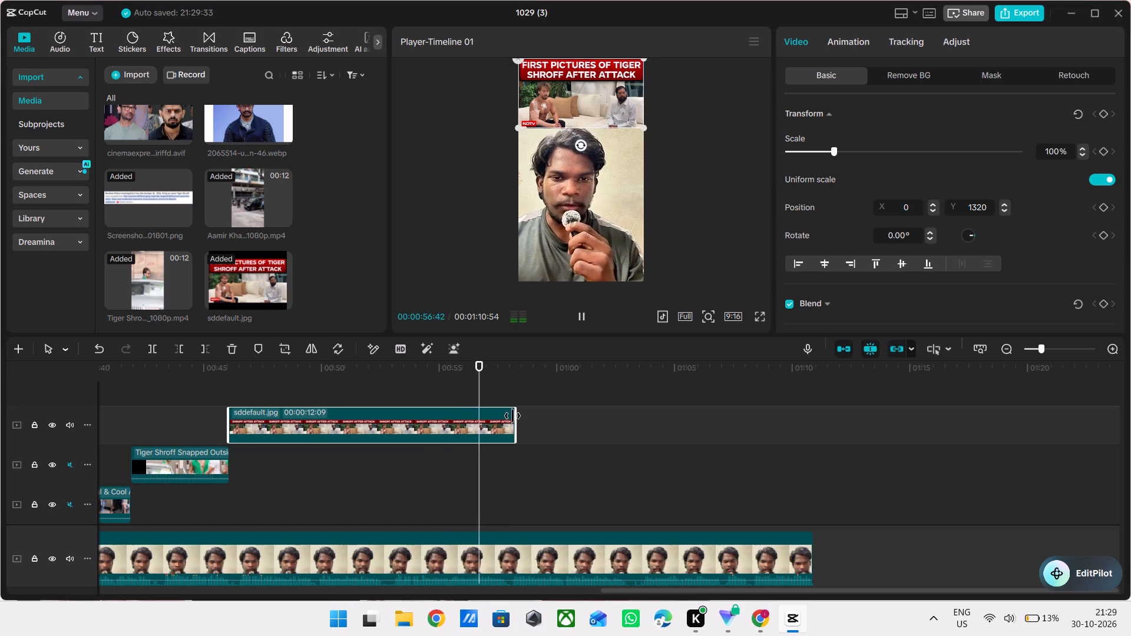
pyautogui.press('space')
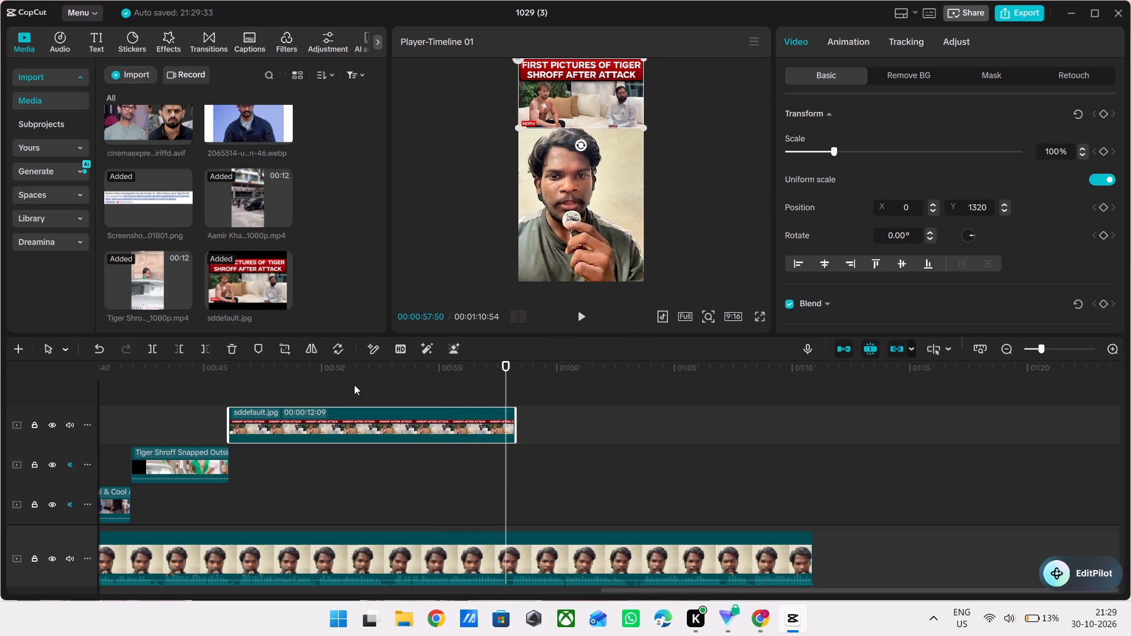
pyautogui.click(211, 350)
# Place images (8).jpg from the project media directly after sddefault.jpg on the same track.
pyautogui.scroll(1, 307, 216)
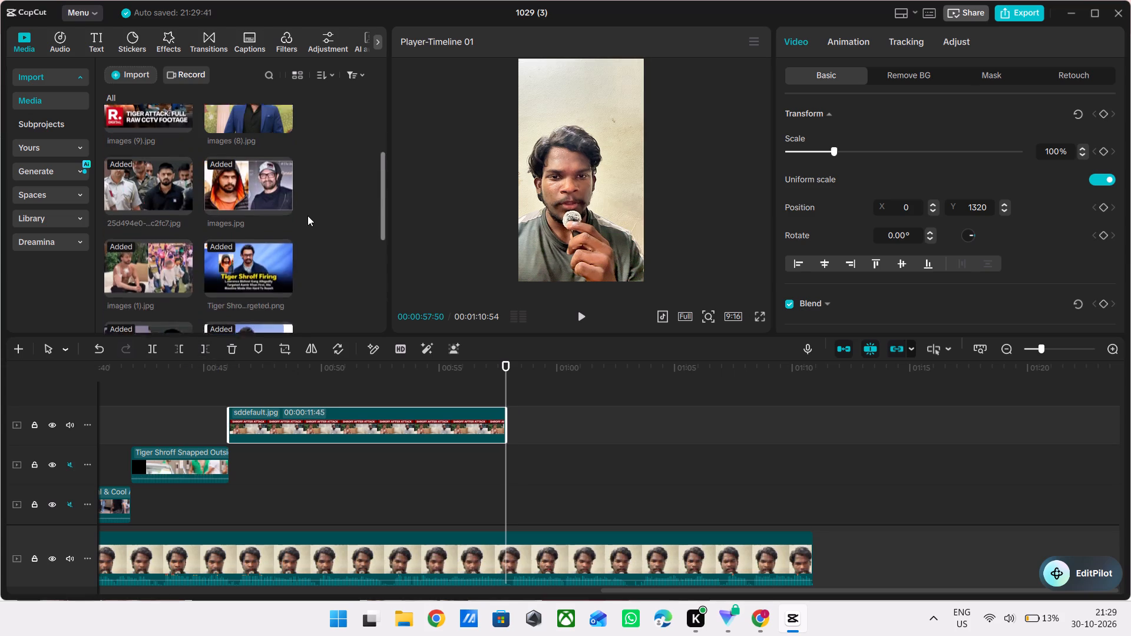
pyautogui.scroll(1, 307, 216)
pyautogui.moveTo(250, 164); pyautogui.dragTo(540, 383)
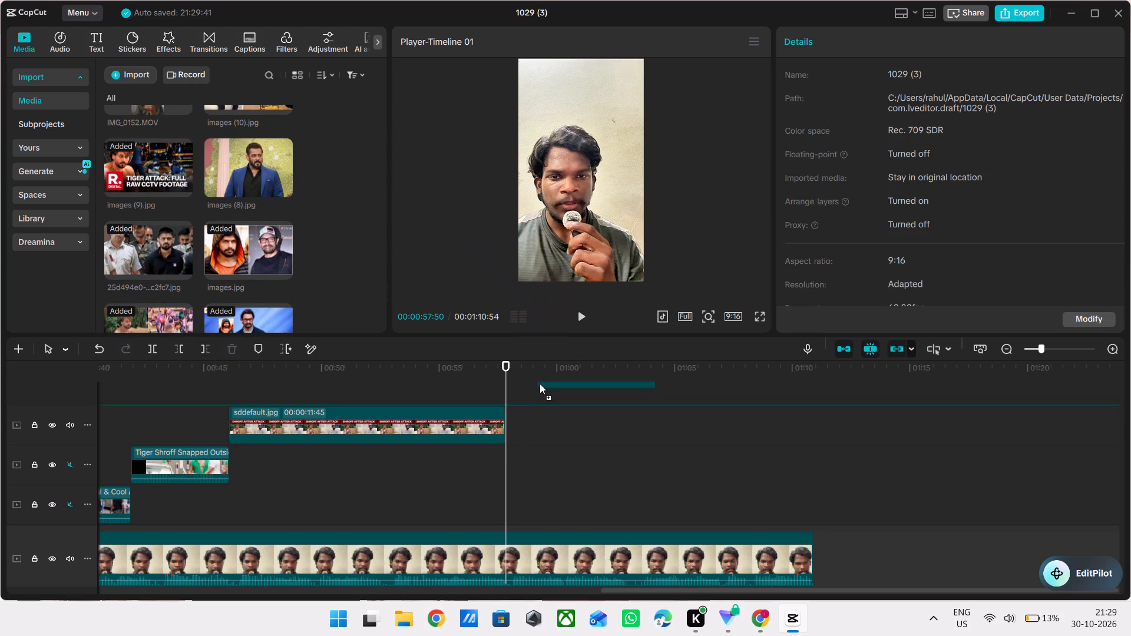
pyautogui.moveTo(540, 383); pyautogui.dragTo(508, 424)
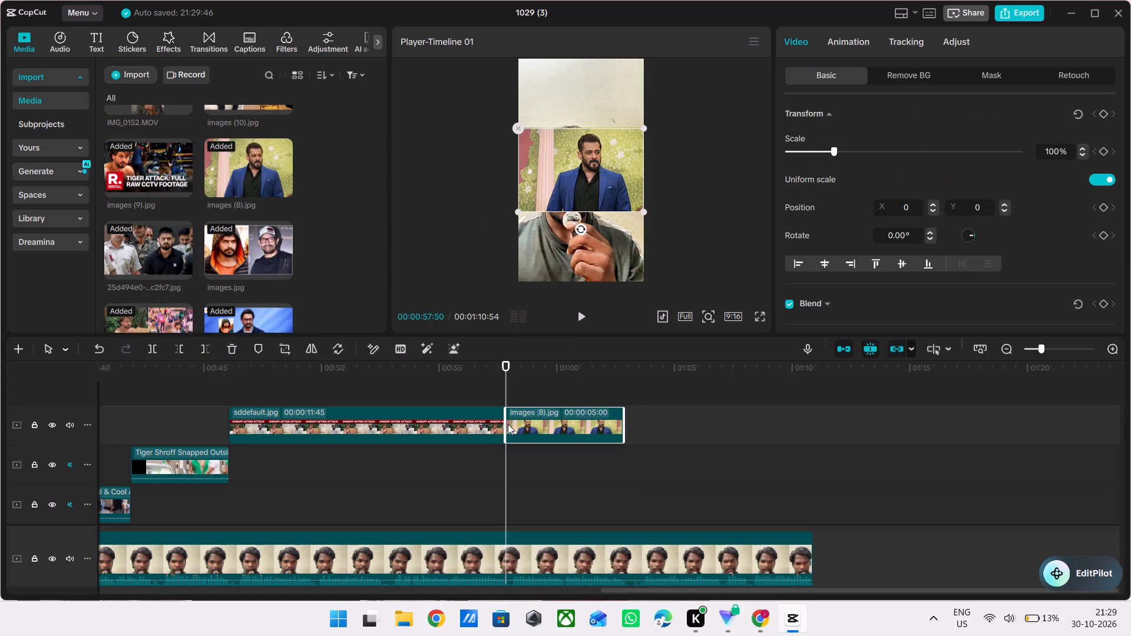
# Move the images (8).jpg overlay to the top of the video frame at Y 1387 and scale it to 99%.
pyautogui.moveTo(614, 141); pyautogui.dragTo(616, 59)
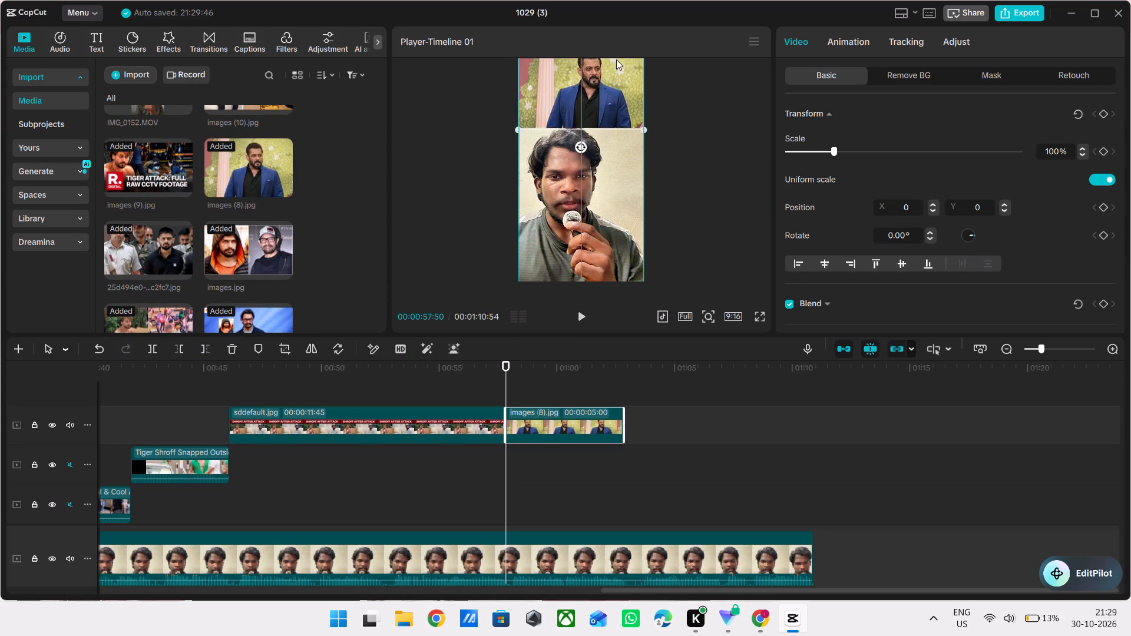
pyautogui.moveTo(616, 59); pyautogui.dragTo(617, 60)
pyautogui.moveTo(642, 128); pyautogui.dragTo(629, 110)
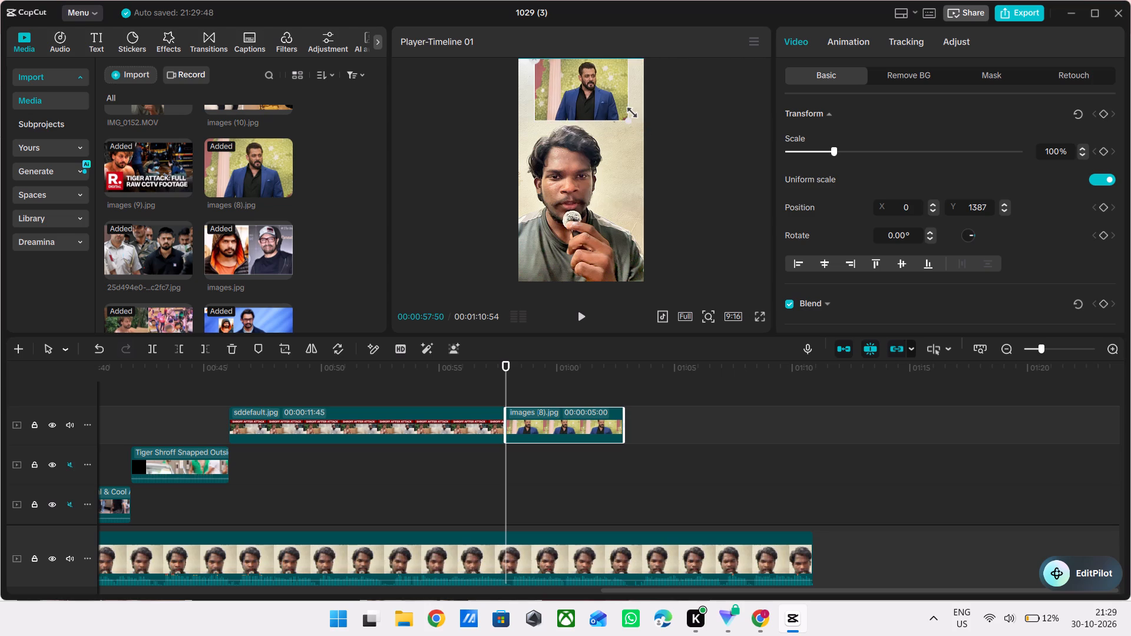
pyautogui.moveTo(629, 110); pyautogui.dragTo(647, 112)
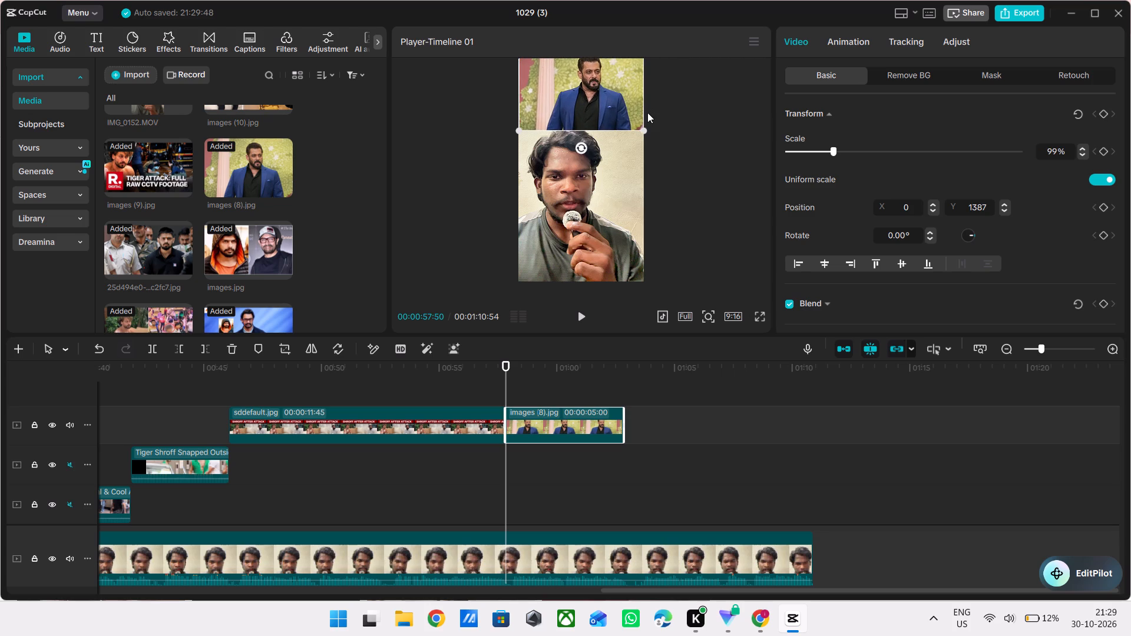
# Play back the transition from sddefault.jpg to images (8).jpg against the narration.
pyautogui.click(475, 383)
pyautogui.moveTo(475, 383); pyautogui.dragTo(500, 382)
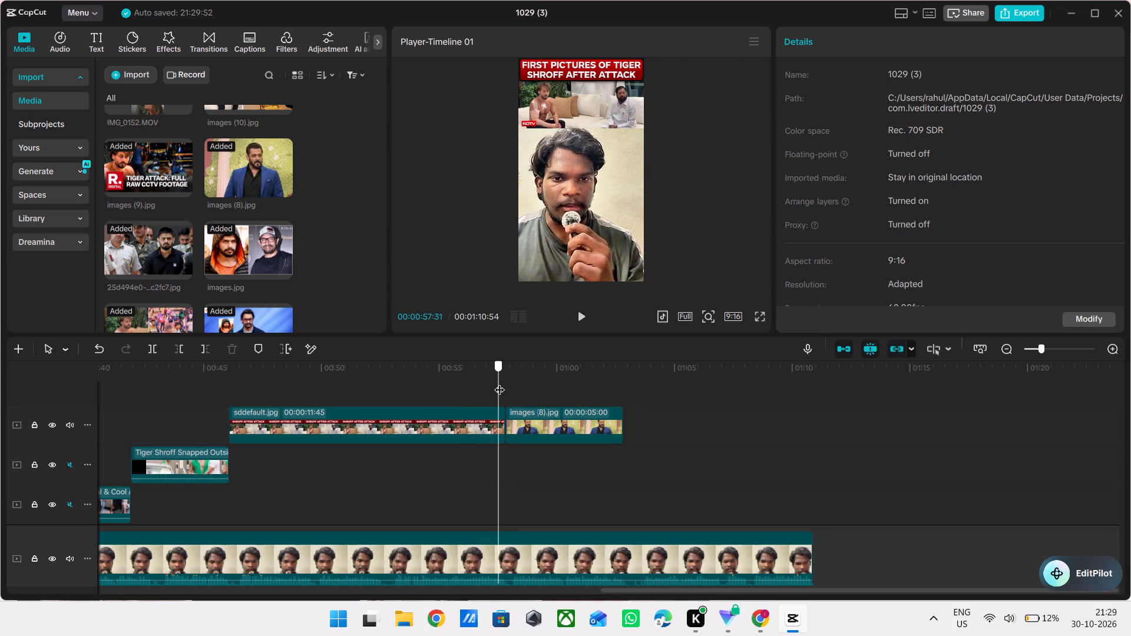
pyautogui.moveTo(500, 382); pyautogui.dragTo(495, 385)
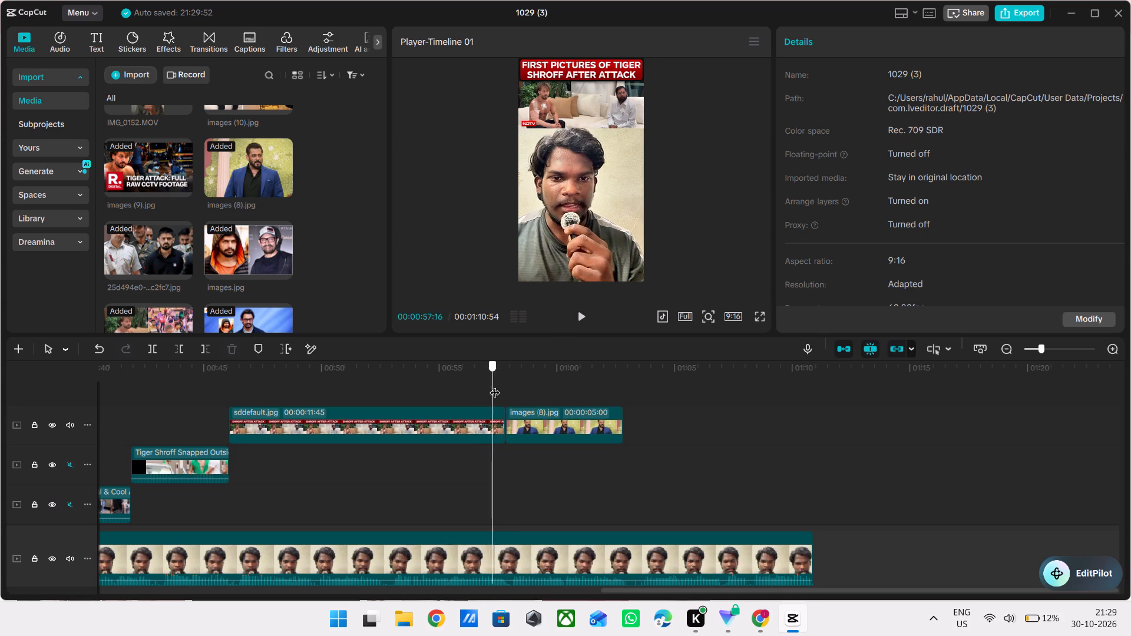
pyautogui.moveTo(495, 385); pyautogui.dragTo(461, 392)
pyautogui.press('space')
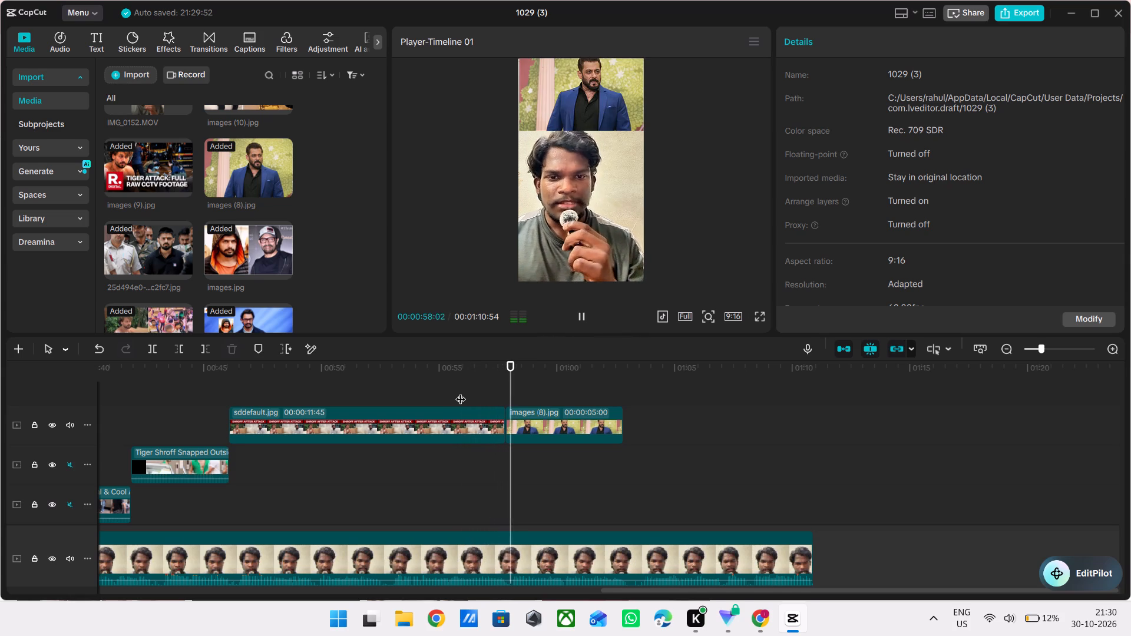
pyautogui.press('space')
pyautogui.click(570, 222)
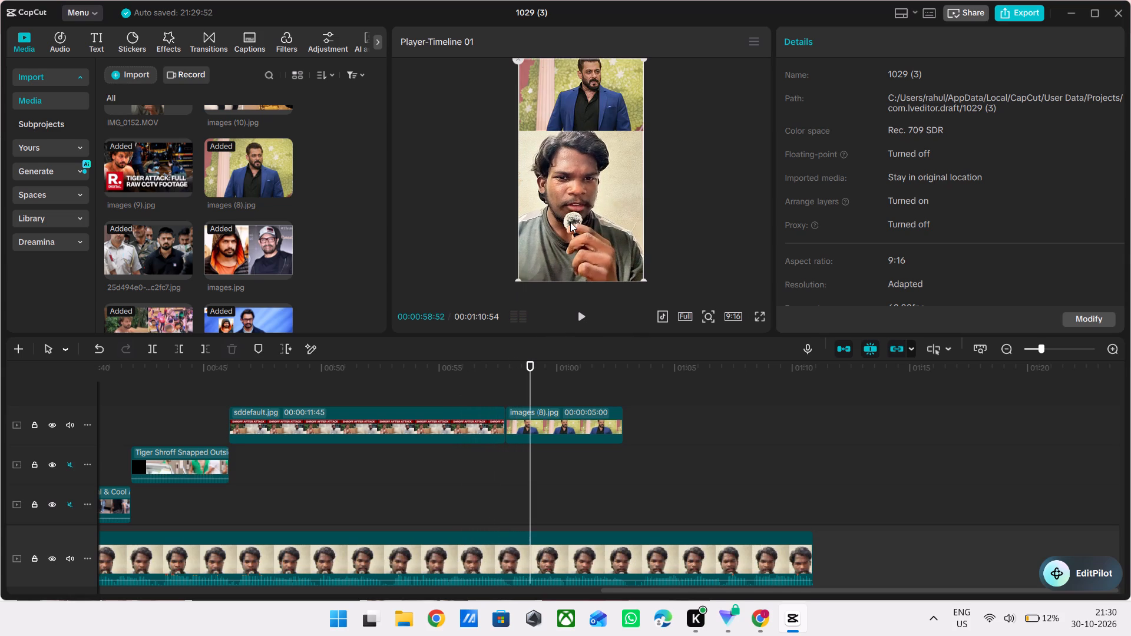
# Adjust the images (8).jpg overlay at the top of the frame to Y 1374 and scale it to 100%.
pyautogui.click(570, 222)
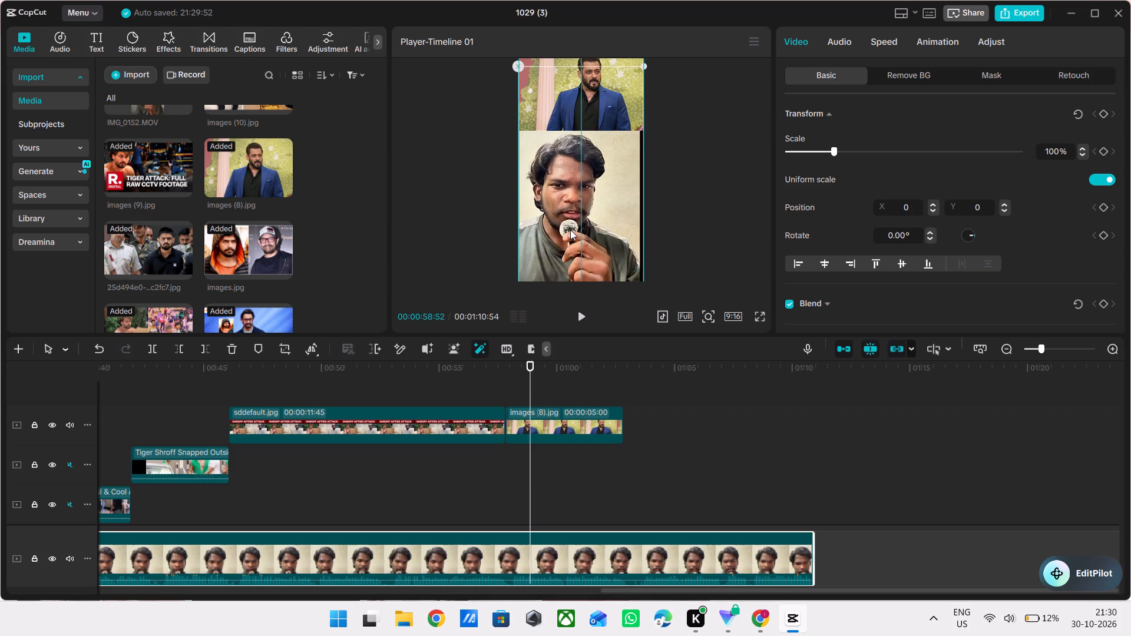
pyautogui.click(456, 395)
pyautogui.press('space')
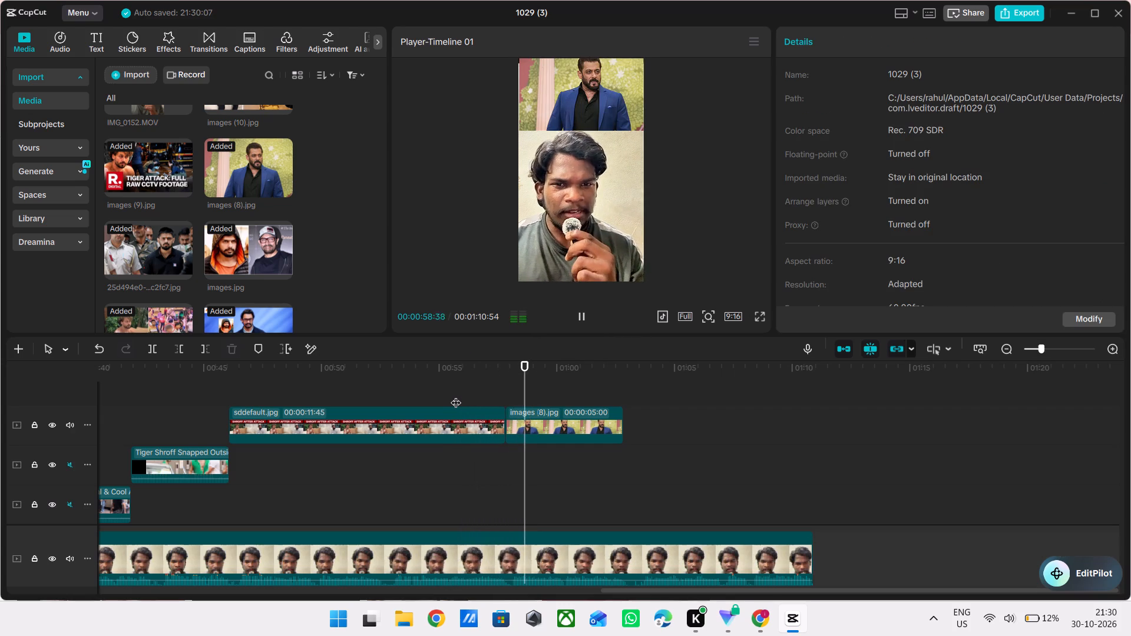
pyautogui.press('space')
pyautogui.click(635, 65)
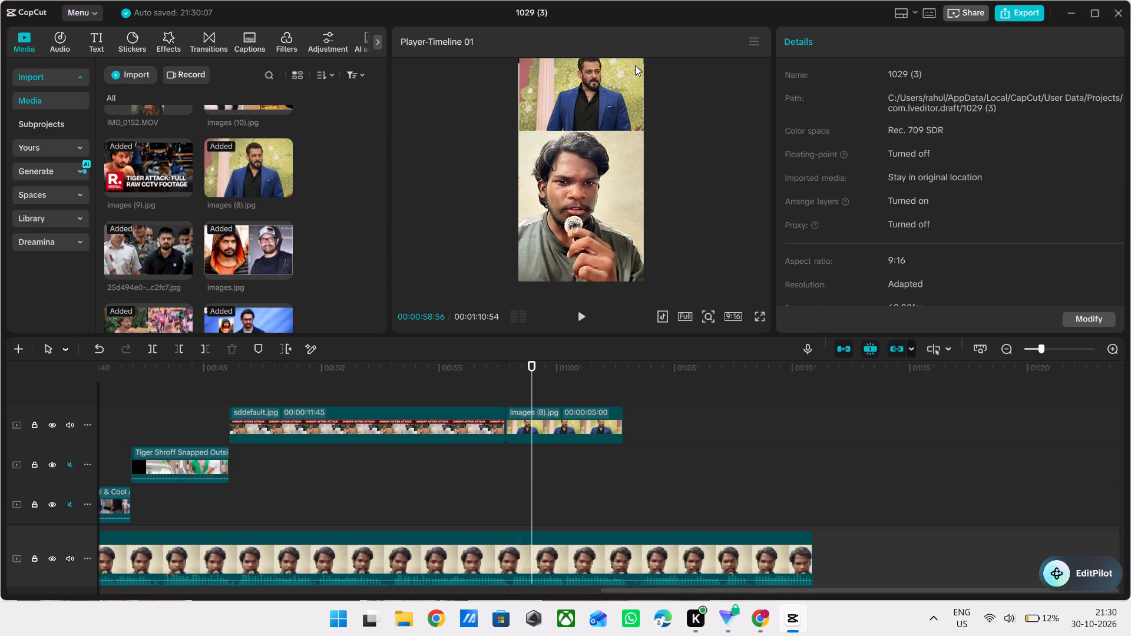
pyautogui.click(635, 65)
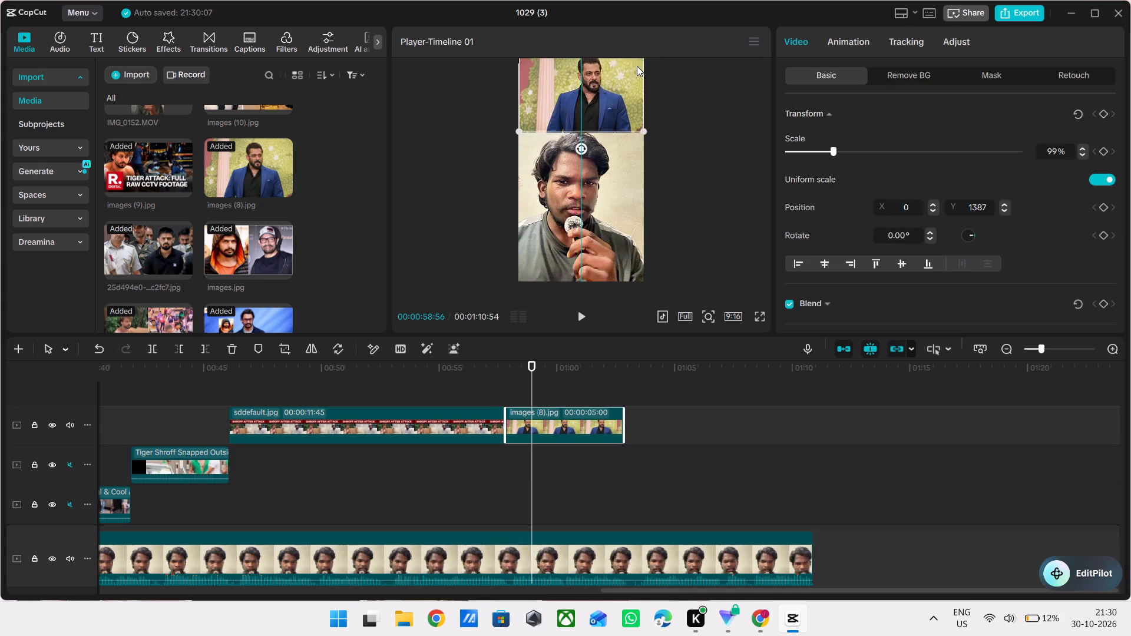
pyautogui.doubleClick(594, 505)
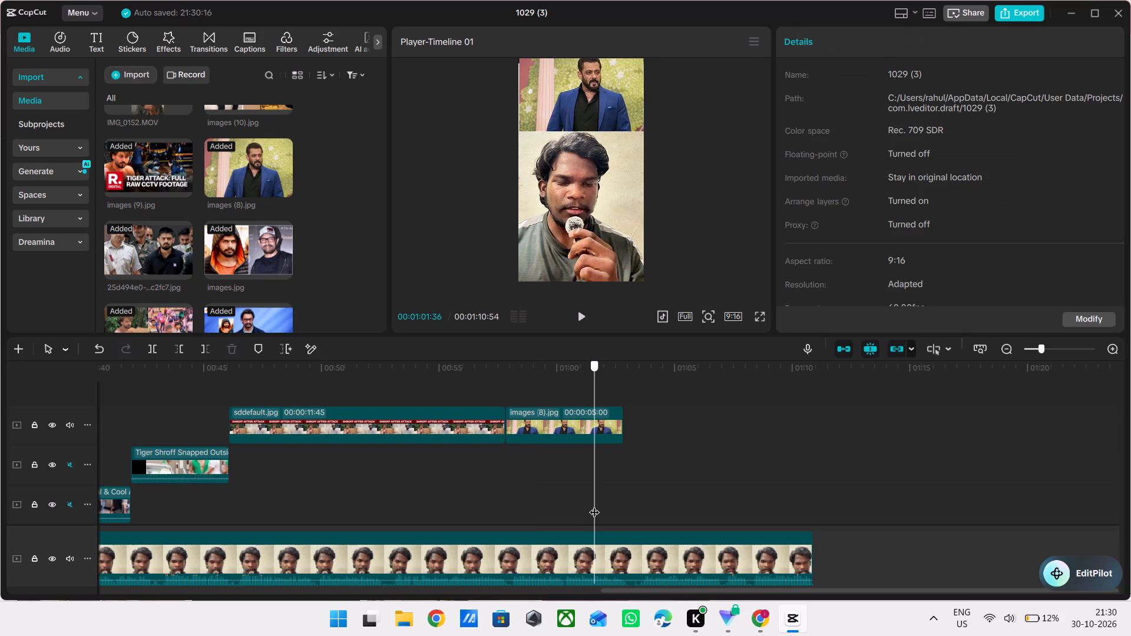
pyautogui.click(594, 97)
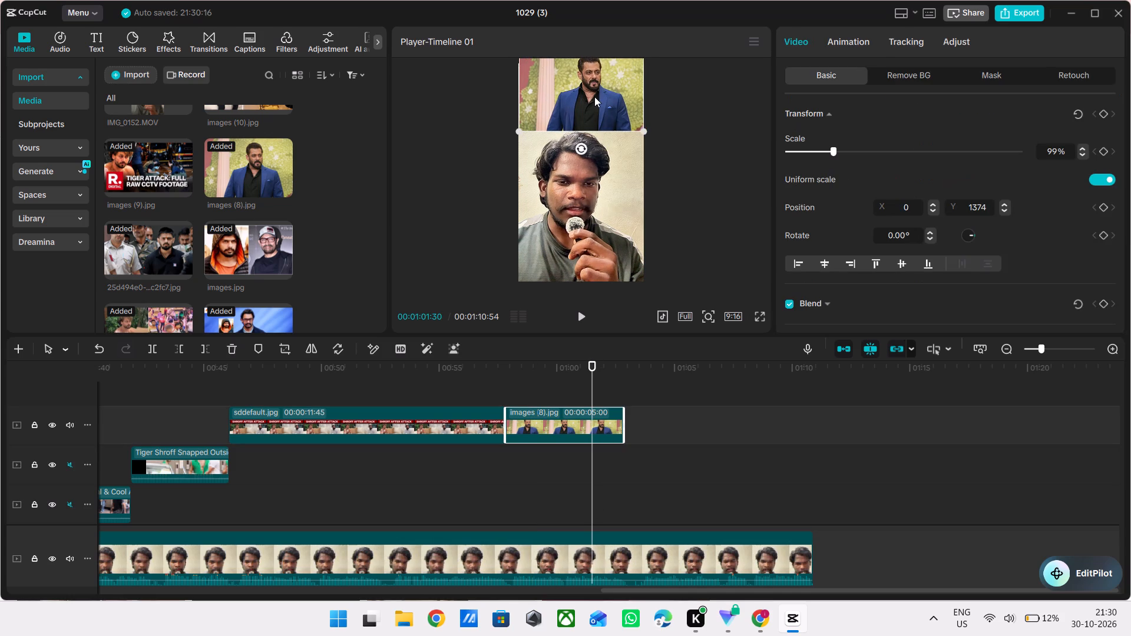
pyautogui.click(643, 128)
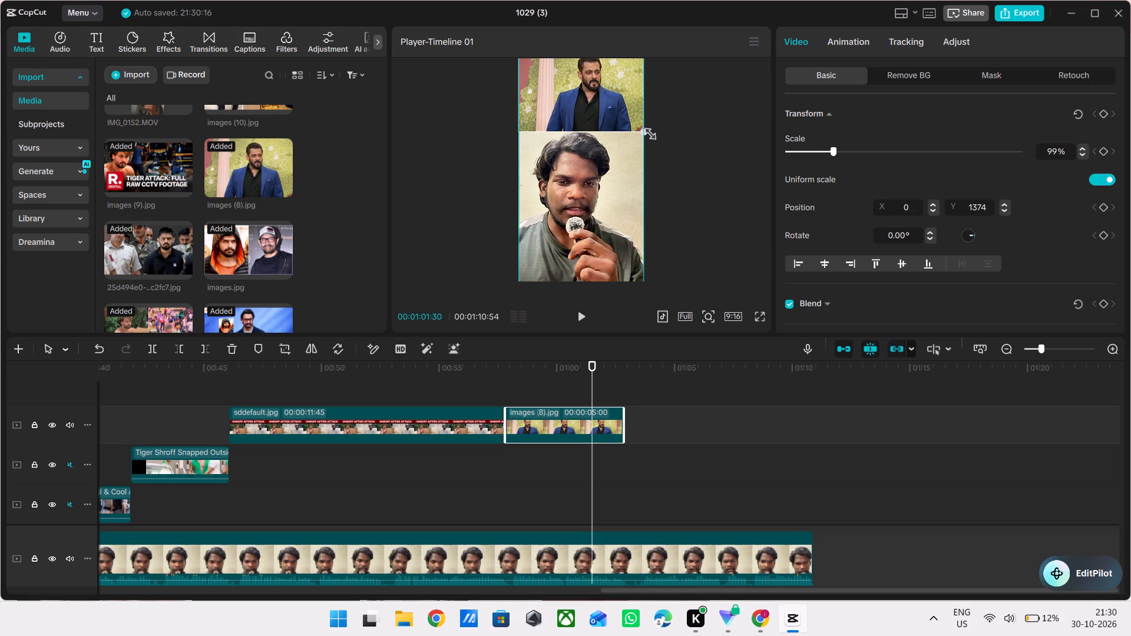
# Play back the images (8).jpg overlay against the narration, from about 00:00:59 past the overlay's end.
pyautogui.doubleClick(535, 376)
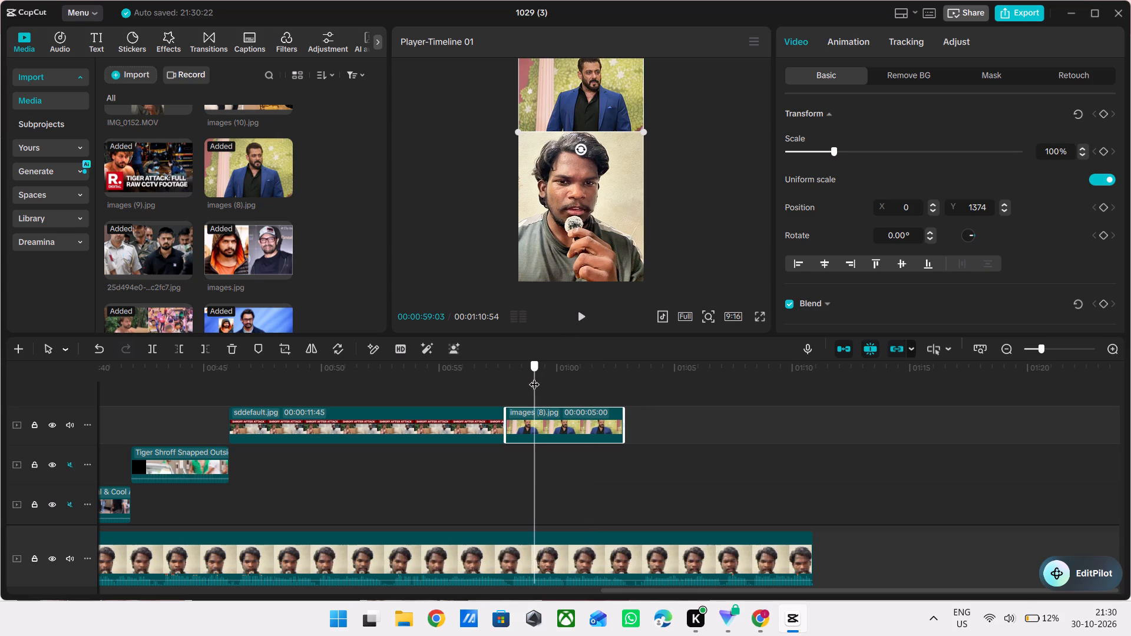
pyautogui.click(581, 502)
pyautogui.moveTo(581, 502); pyautogui.dragTo(471, 533)
pyautogui.press('space')
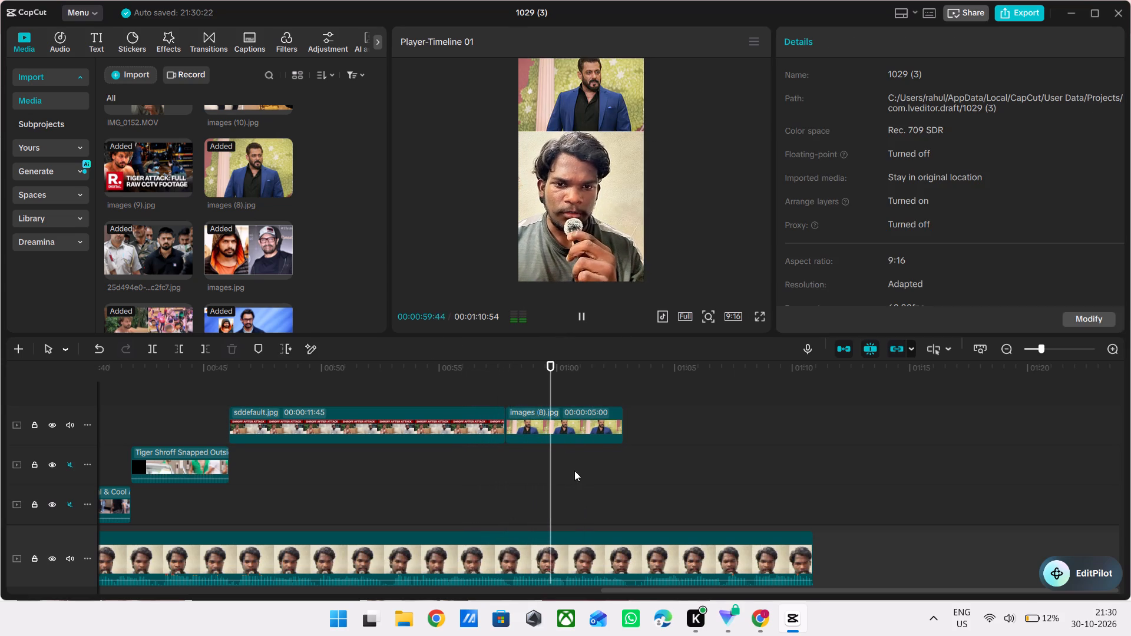
pyautogui.click(590, 429)
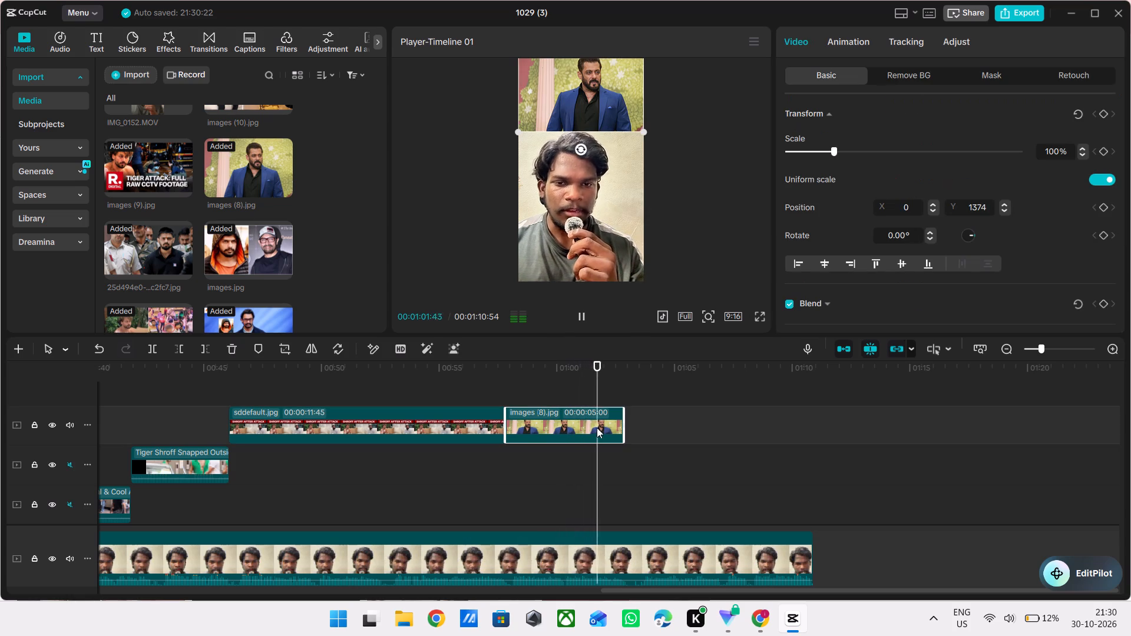
pyautogui.click(609, 457)
pyautogui.moveTo(609, 457); pyautogui.dragTo(590, 464)
# Copy the opening 25d494e0 image clip and paste it at 00:01:02:50, directly after images (8).jpg ends.
pyautogui.keyDown('ctrl'); pyautogui.scroll(-3, 590, 464); pyautogui.keyUp('ctrl')
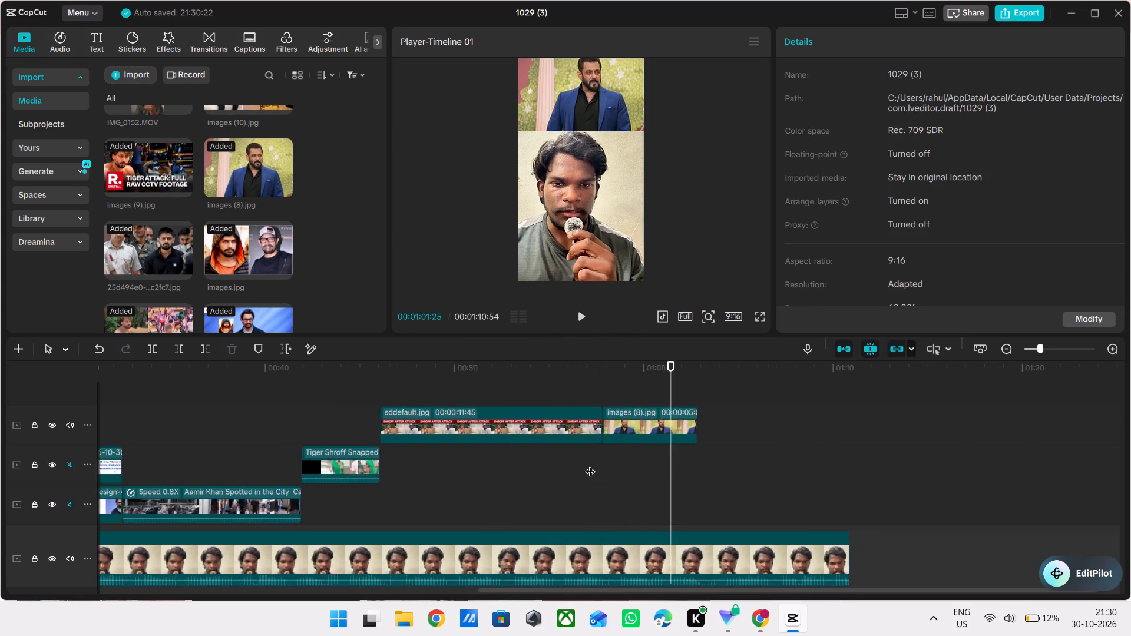
pyautogui.keyDown('ctrl'); pyautogui.scroll(-6, 590, 464); pyautogui.keyUp('ctrl')
pyautogui.scroll(-1, 445, 475)
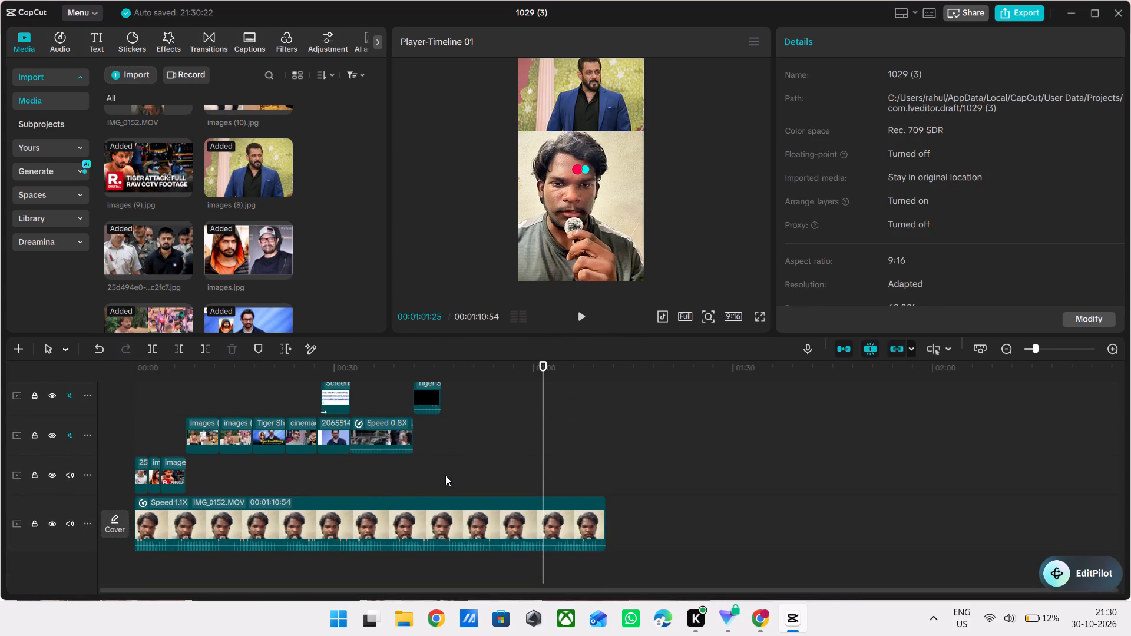
pyautogui.click(138, 469)
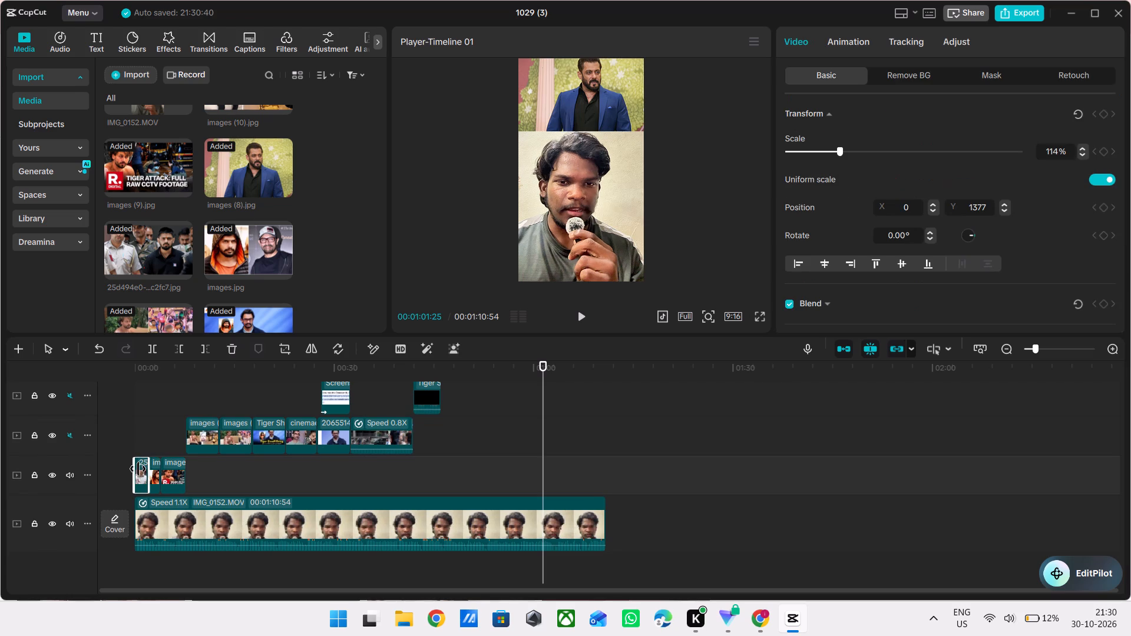
pyautogui.hotkey('ctrl', 'c')
pyautogui.scroll(3, 488, 489)
pyautogui.moveTo(541, 384); pyautogui.dragTo(552, 384)
pyautogui.hotkey('ctrl', 'v')
pyautogui.keyDown('ctrl'); pyautogui.scroll(5, 666, 392); pyautogui.keyUp('ctrl')
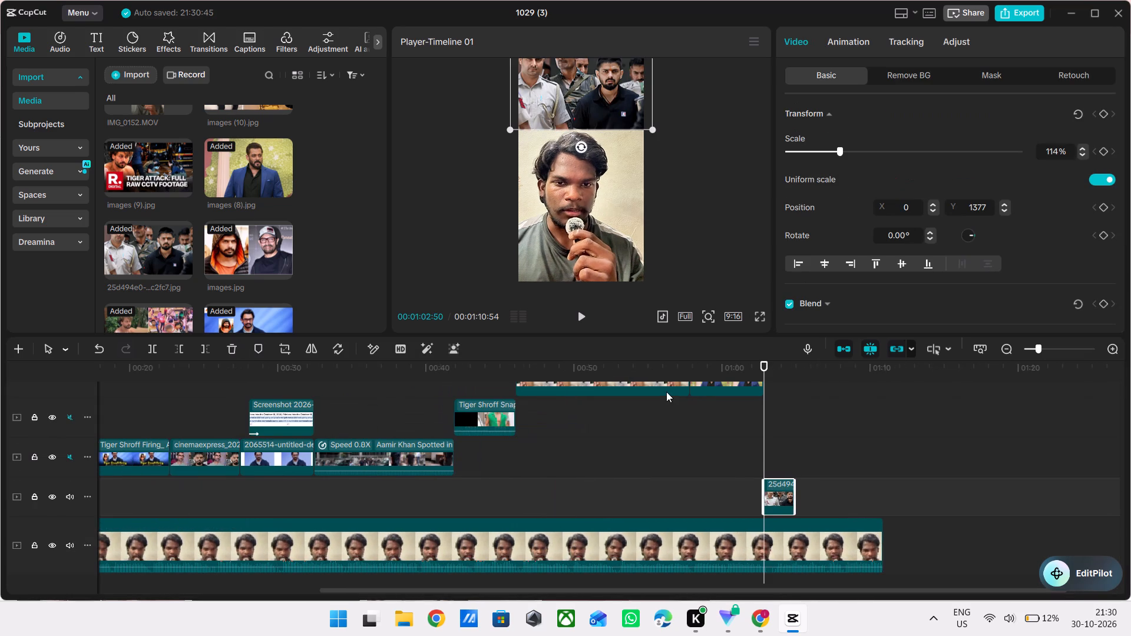
# Extend the pasted 25d494e0 image clip to the end of the main IMG_0152.MOV video at 00:01:10:54.
pyautogui.moveTo(794, 485); pyautogui.dragTo(845, 486)
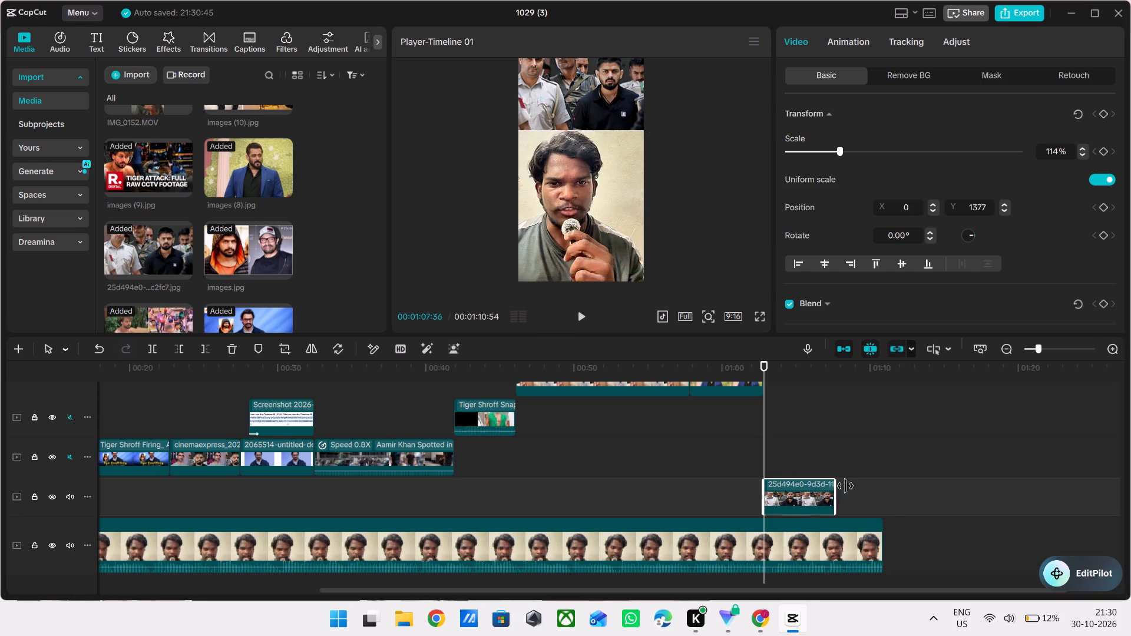
pyautogui.moveTo(845, 486); pyautogui.dragTo(877, 483)
pyautogui.click(740, 453)
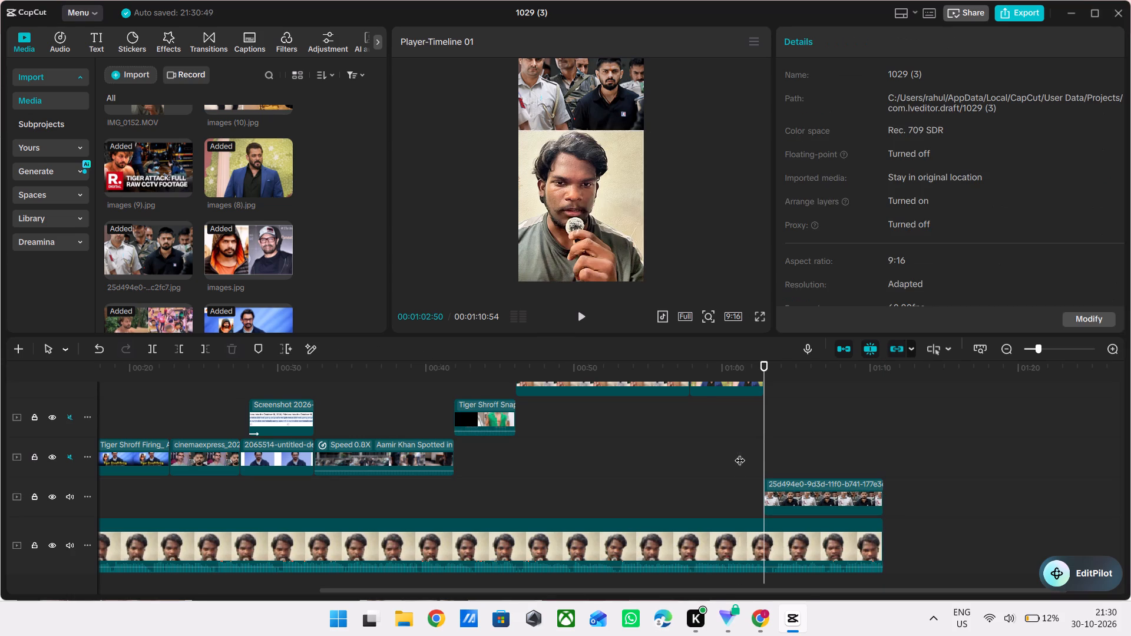
# Review the video from the start, mostly in full screen, checking the overlays through the Tiger Shroff Snapped clip.
pyautogui.moveTo(740, 453); pyautogui.dragTo(12, 506)
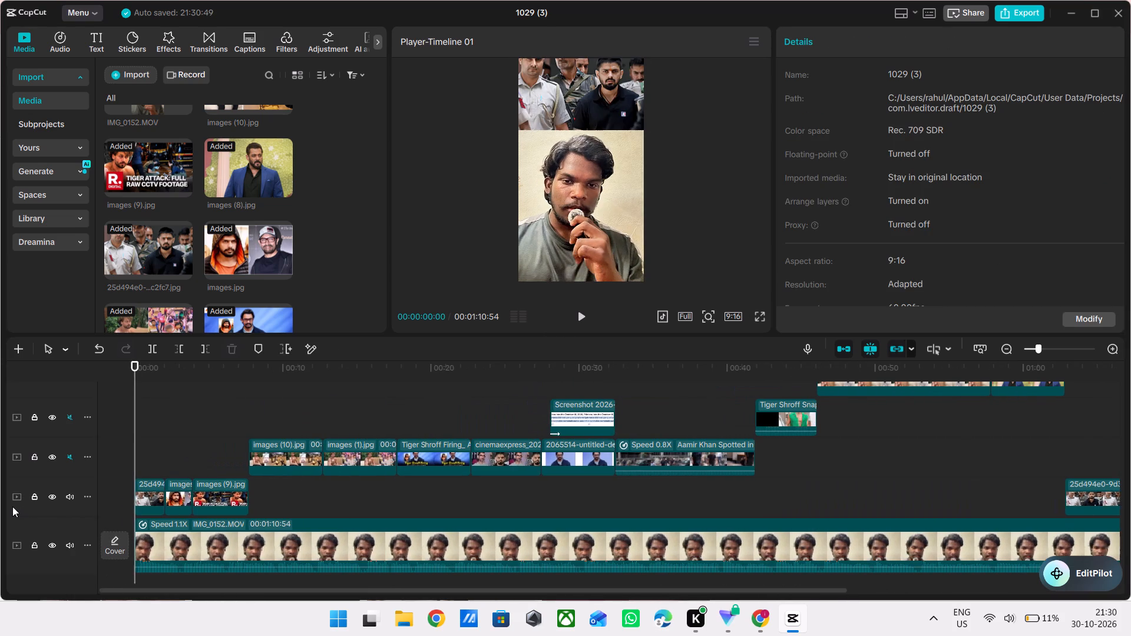
pyautogui.press('space')
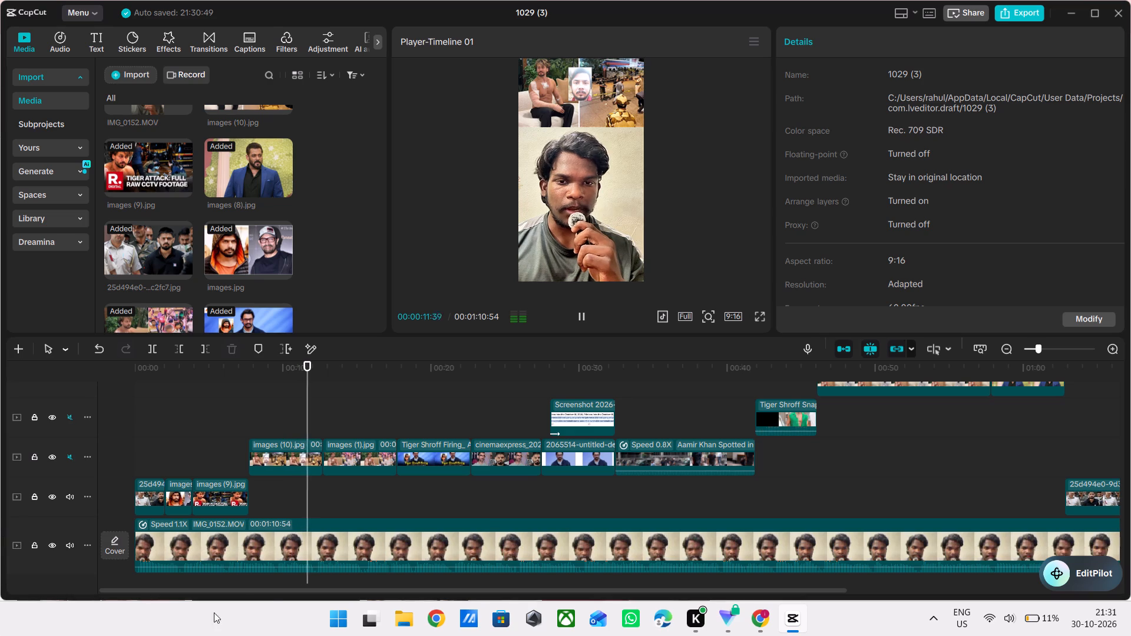
pyautogui.scroll(1, 413, 496)
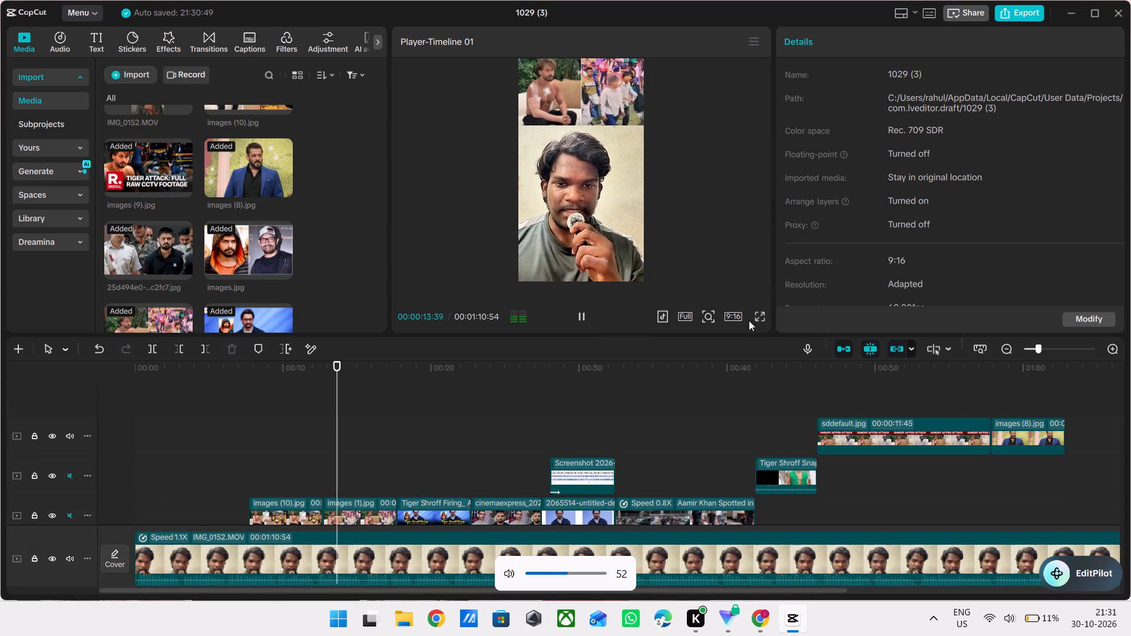
pyautogui.click(761, 314)
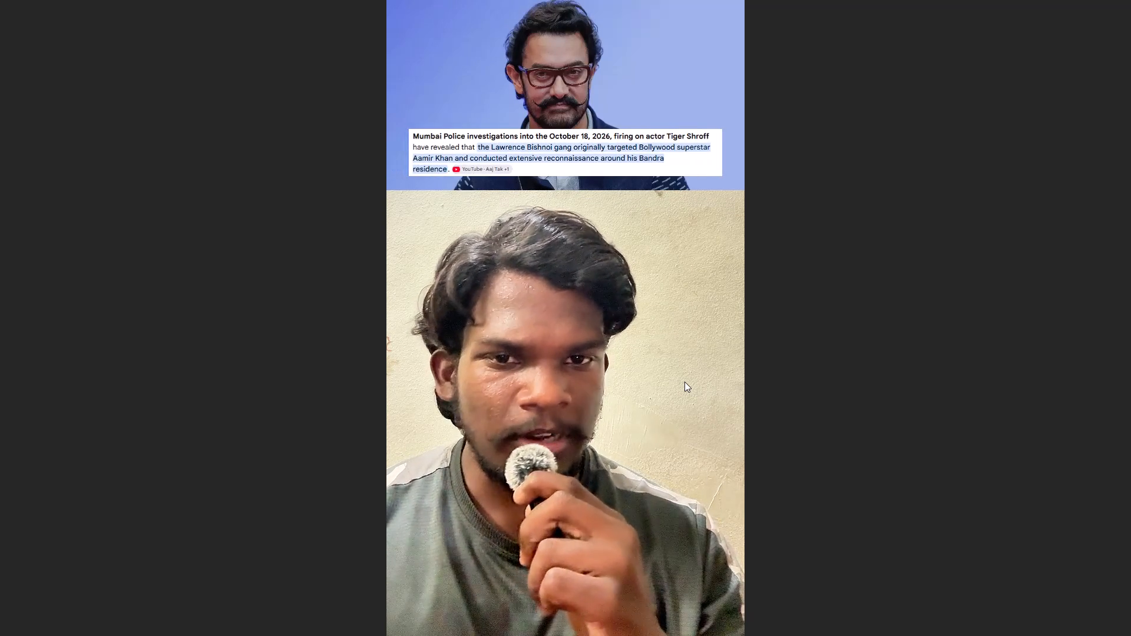
pyautogui.press('Escape')
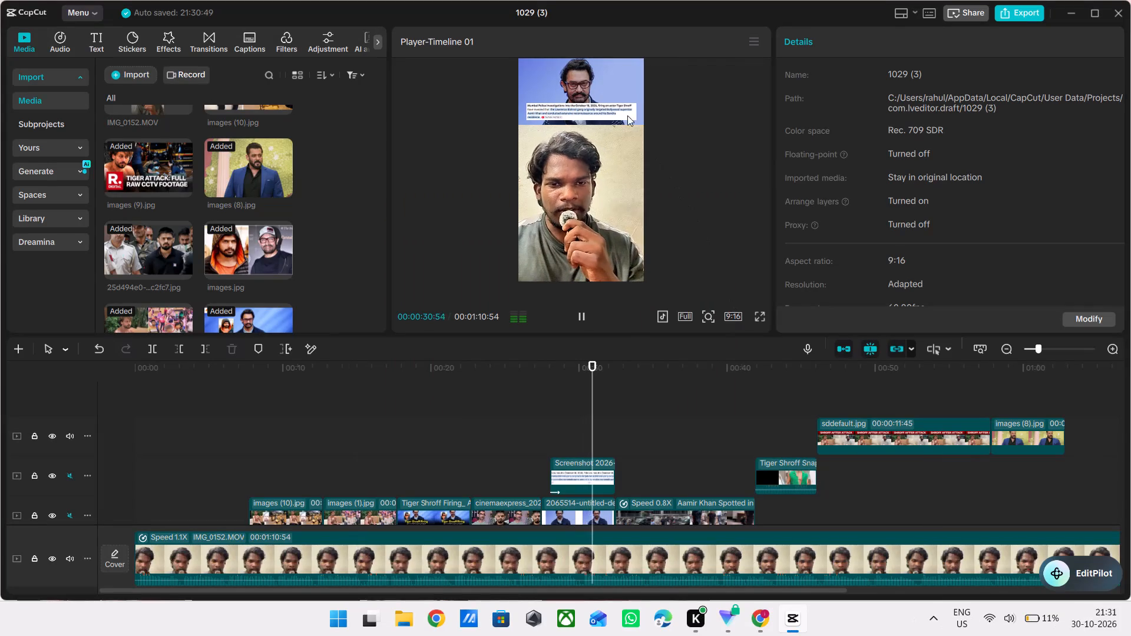
pyautogui.click(623, 102)
pyautogui.press('space')
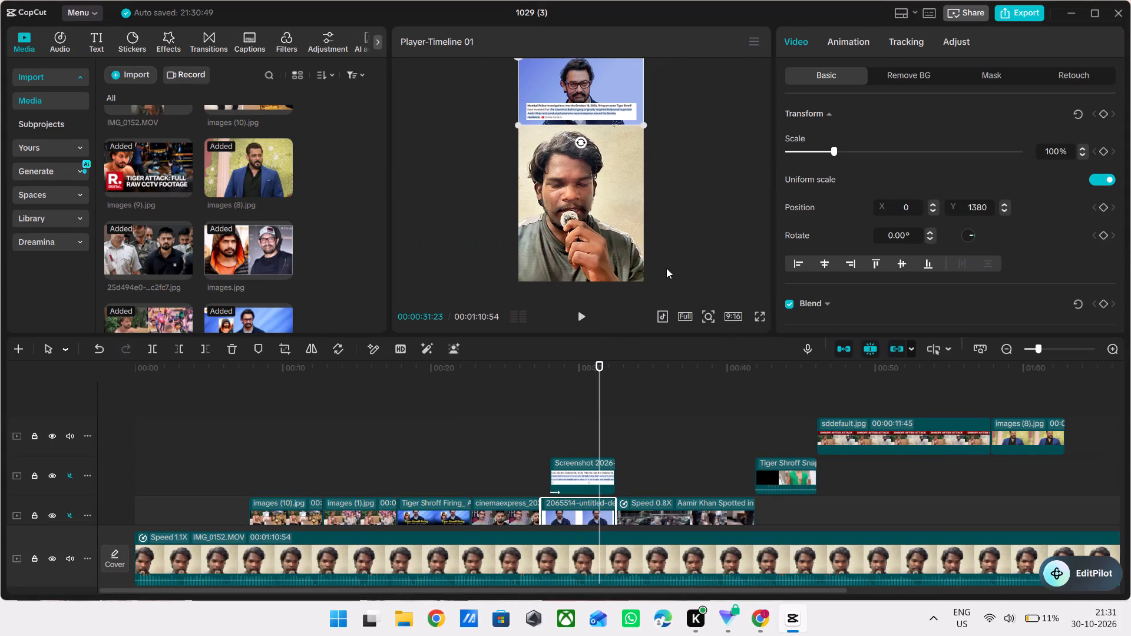
pyautogui.doubleClick(568, 418)
pyautogui.moveTo(568, 418); pyautogui.dragTo(562, 420)
pyautogui.press('space')
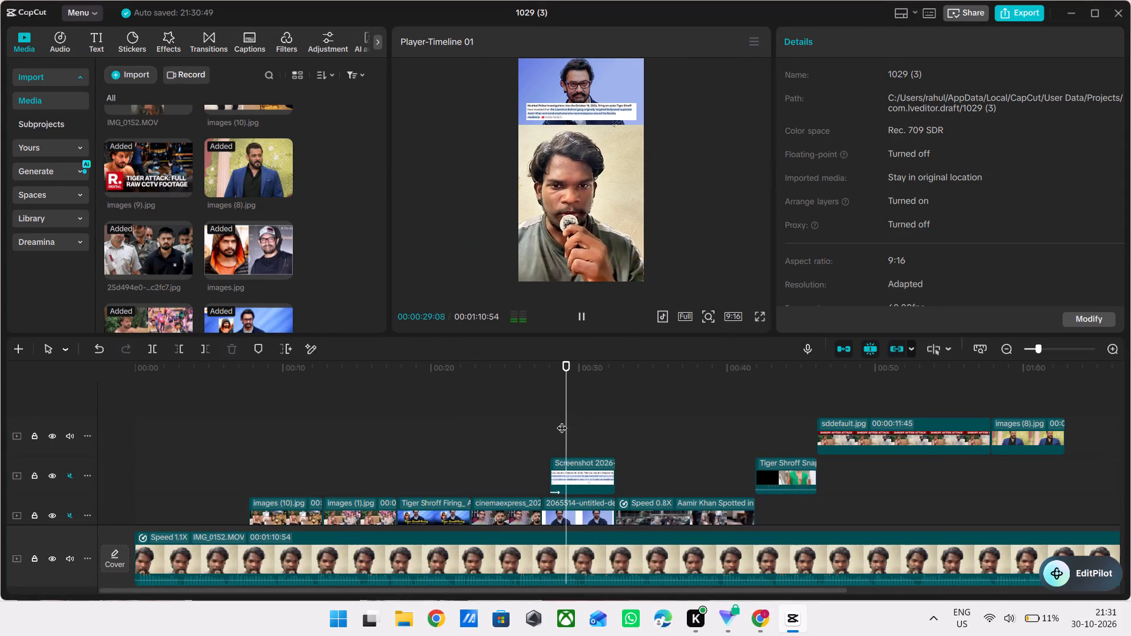
pyautogui.click(762, 313)
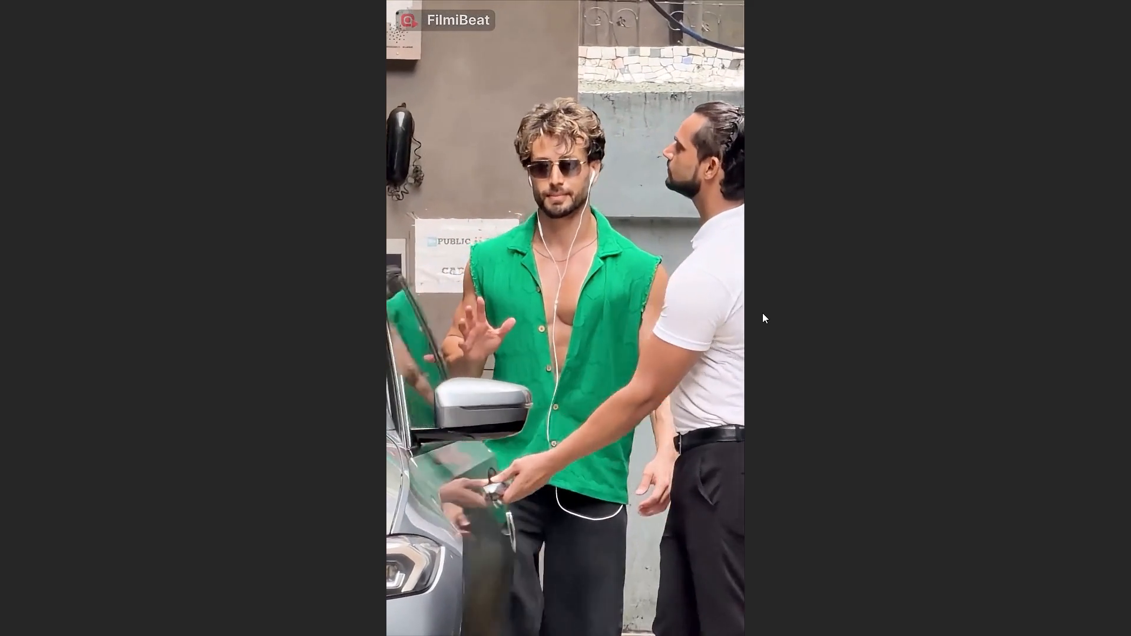
pyautogui.press('Escape')
pyautogui.press('space')
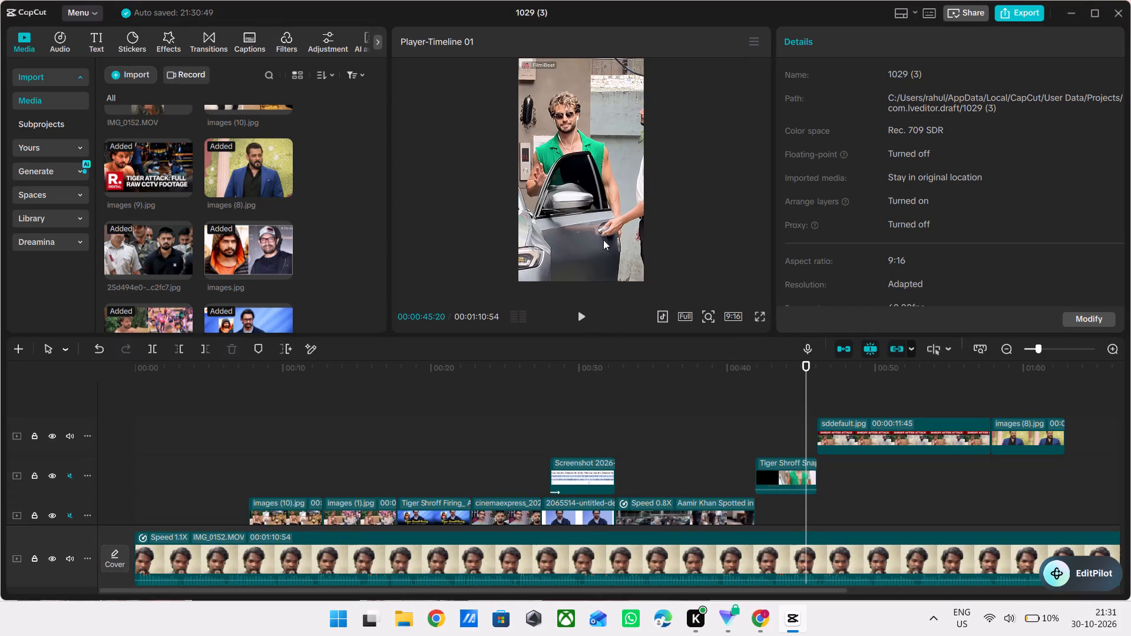
# Scale the Tiger Shroff Snapped clip up to 127%.
pyautogui.click(592, 227)
pyautogui.click(845, 151)
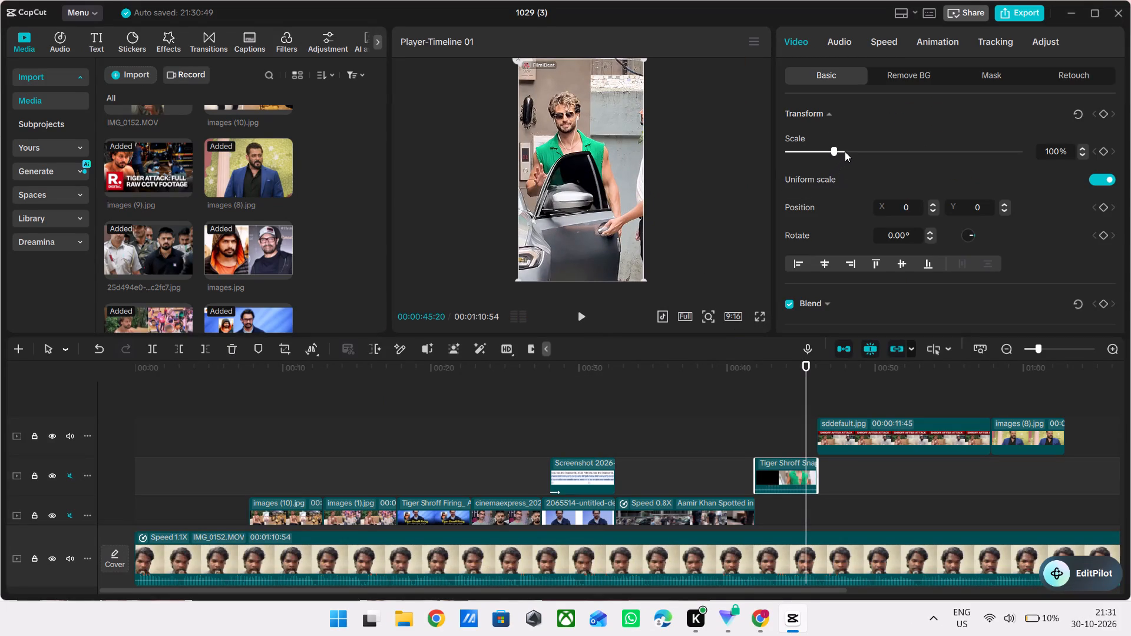
pyautogui.click(844, 151)
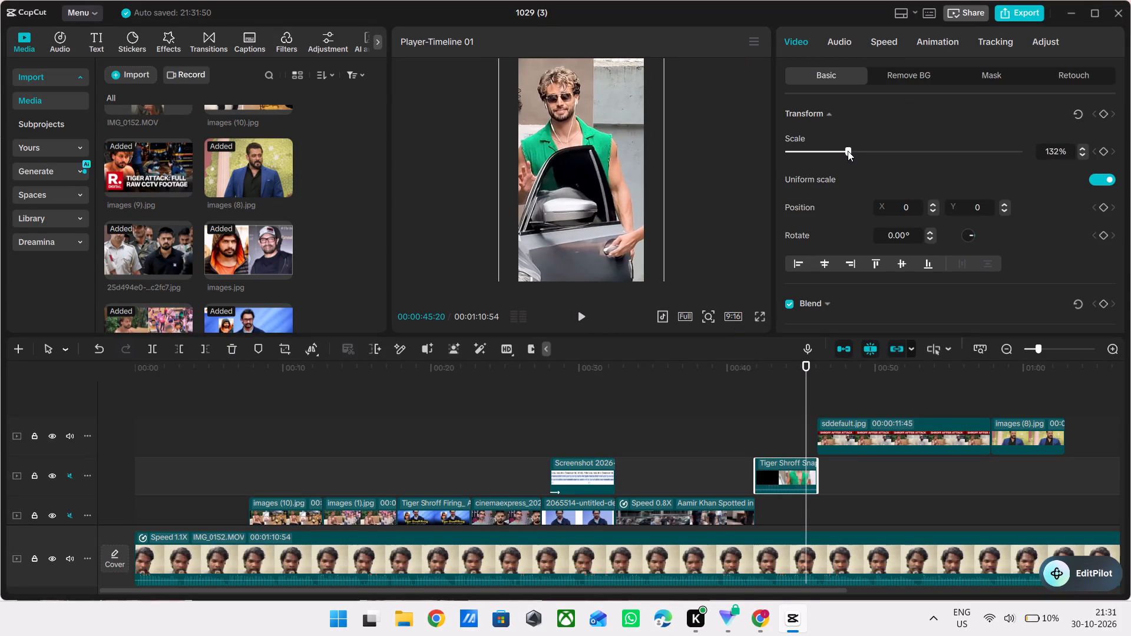
# Play back from about 00:00:40:45 to check the Tiger Shroff Snapped clip and the sddefault.jpg overlay, partly in full screen.
pyautogui.click(738, 373)
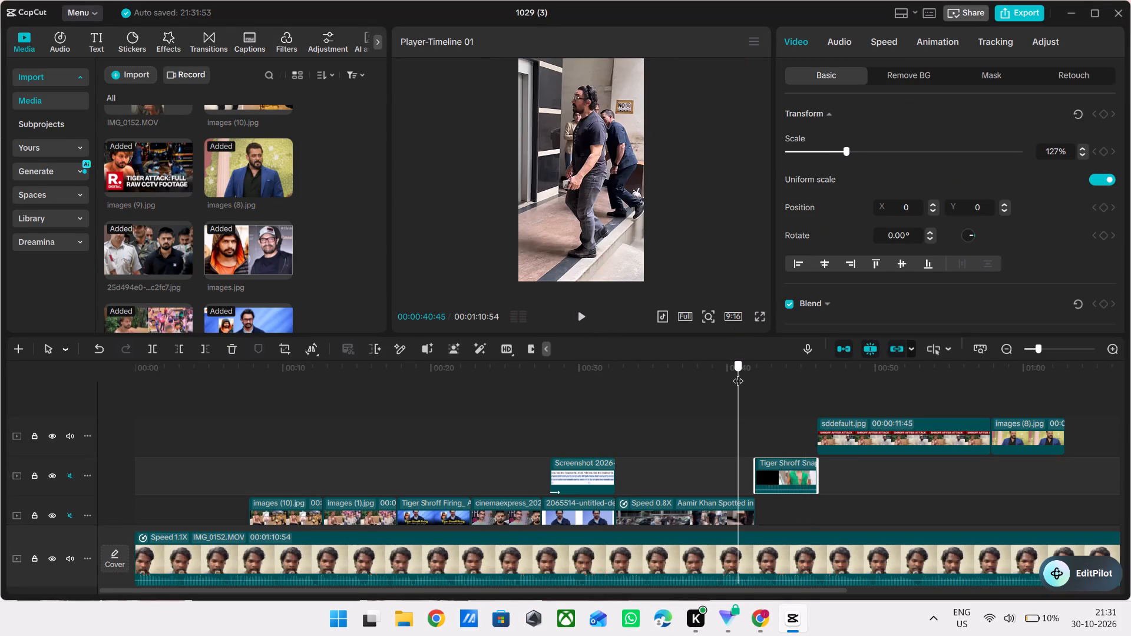
pyautogui.press('space')
pyautogui.click(739, 439)
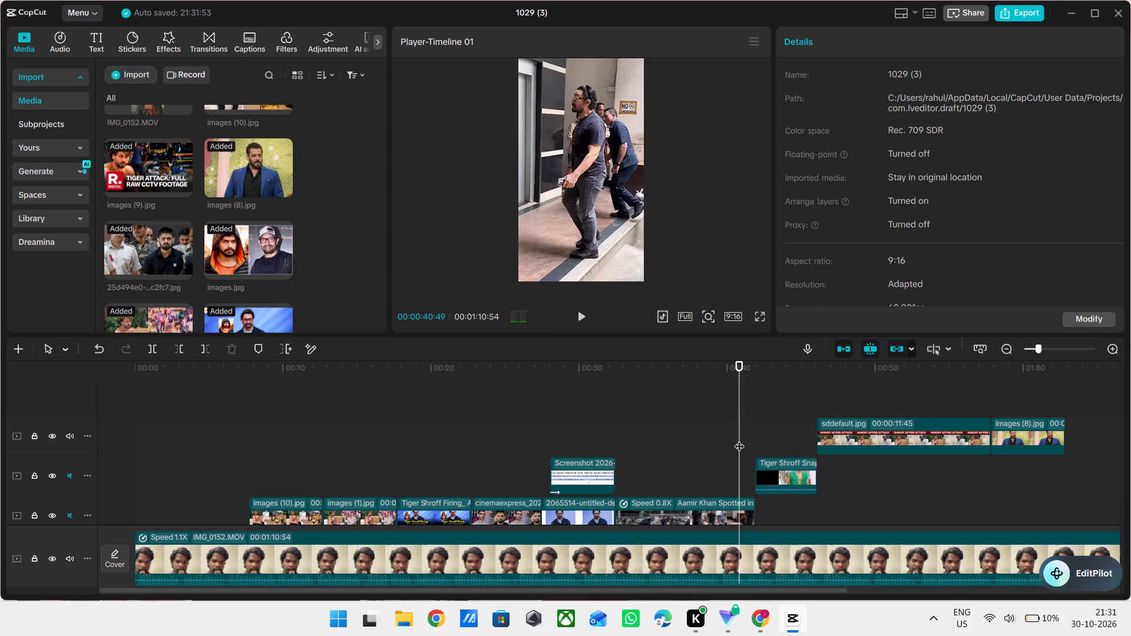
pyautogui.press('space')
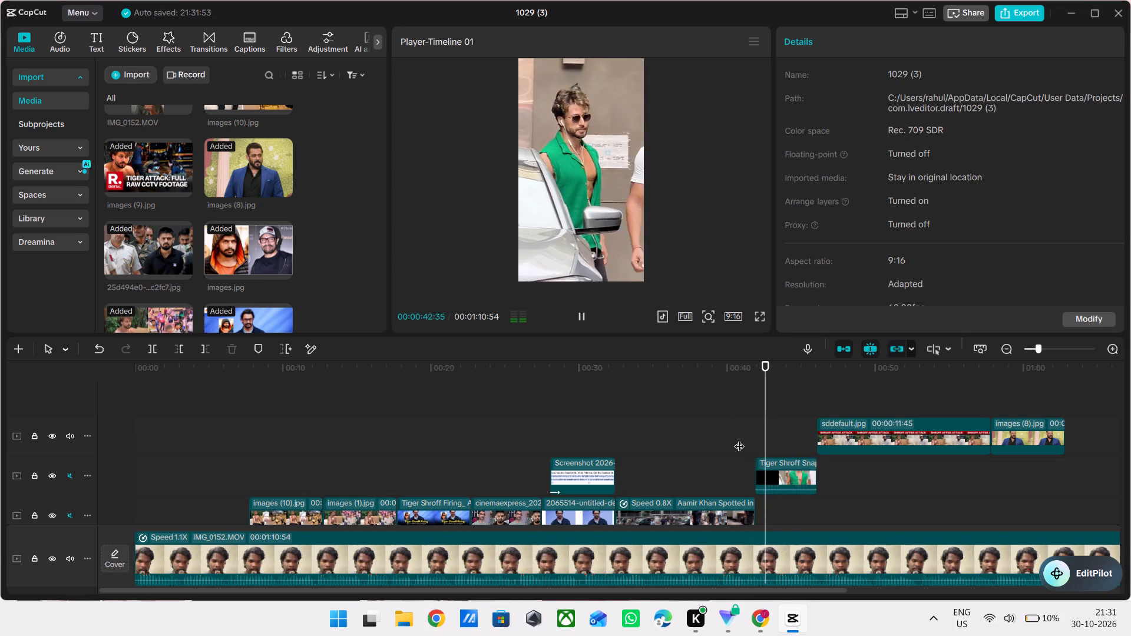
pyautogui.click(760, 317)
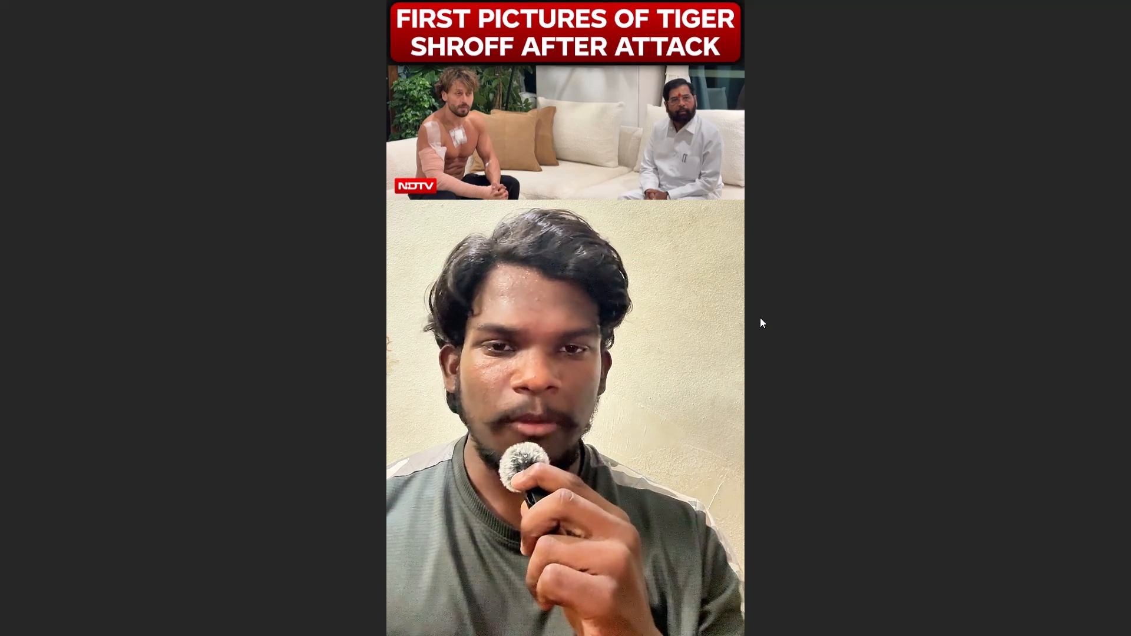
pyautogui.press('Escape')
pyautogui.doubleClick(765, 435)
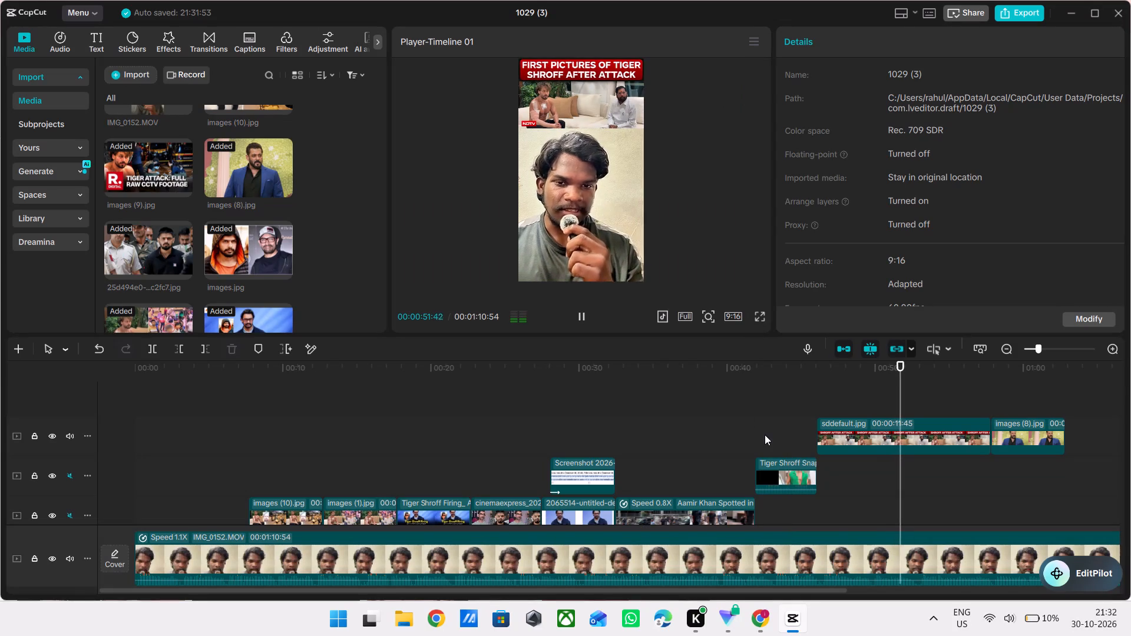
pyautogui.moveTo(765, 435); pyautogui.dragTo(938, 452)
pyautogui.press('space')
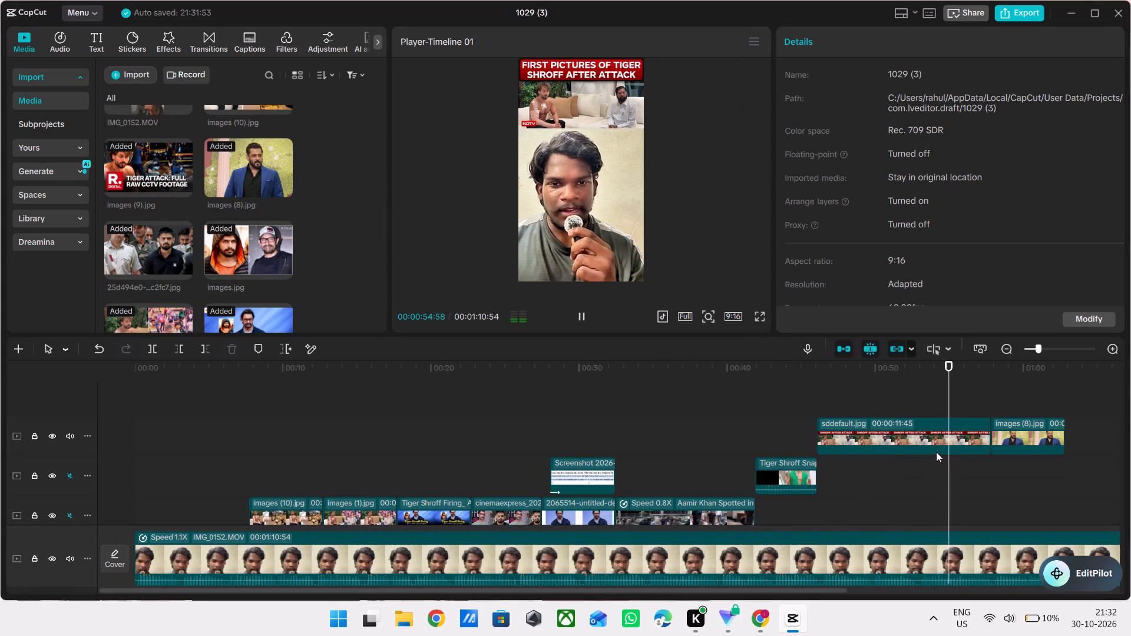
pyautogui.press('space')
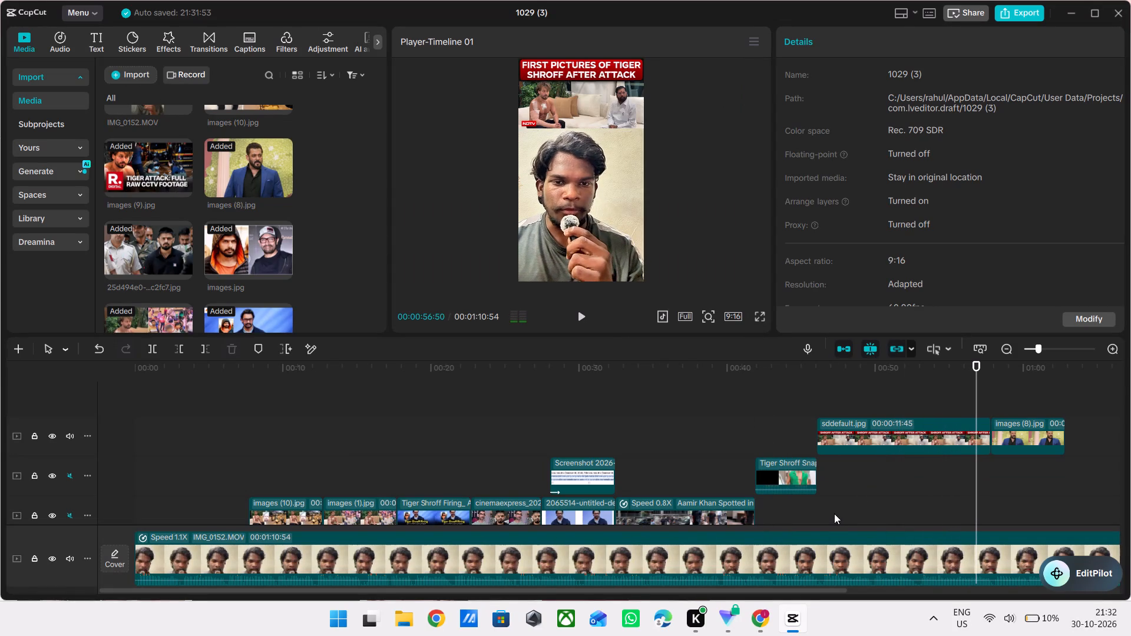
# Play back from about 00:00:56:50 to the end and briefly from the start, checking the final overlays against the narration.
pyautogui.press('space')
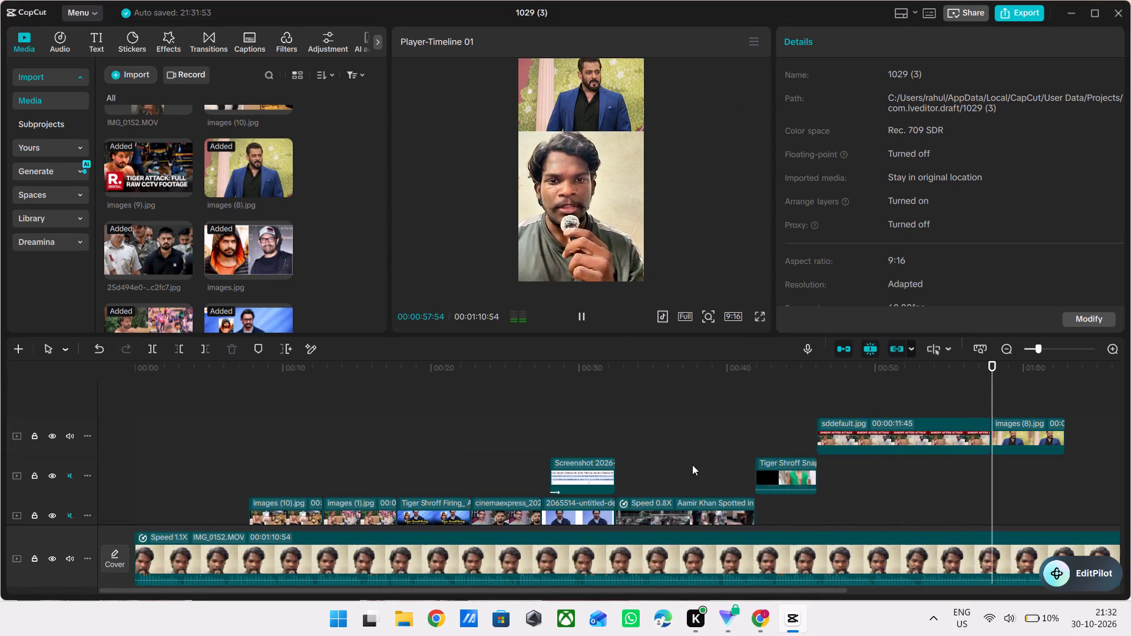
pyautogui.keyDown('ctrl'); pyautogui.scroll(-4, 634, 455); pyautogui.keyUp('ctrl')
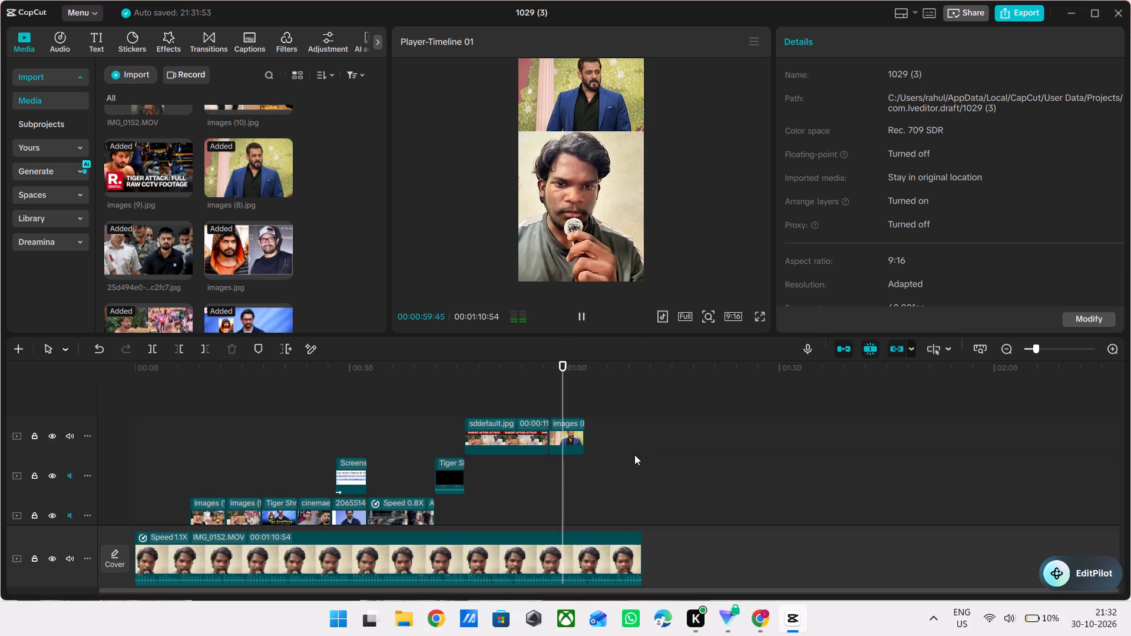
pyautogui.scroll(-1, 605, 471)
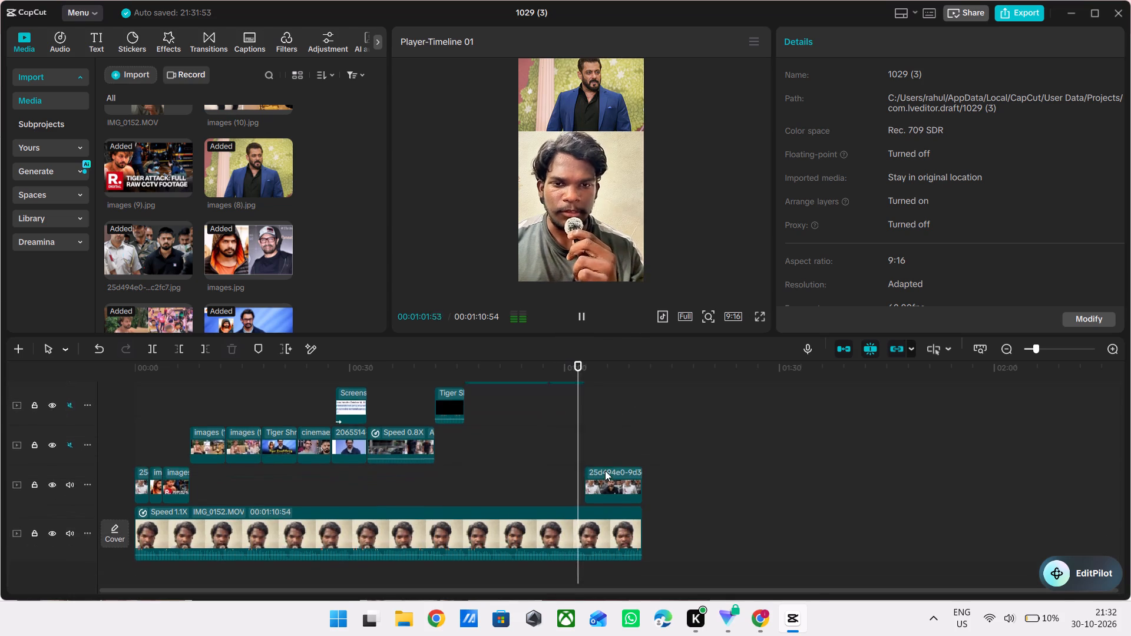
pyautogui.scroll(-1, 605, 471)
pyautogui.scroll(1, 605, 471)
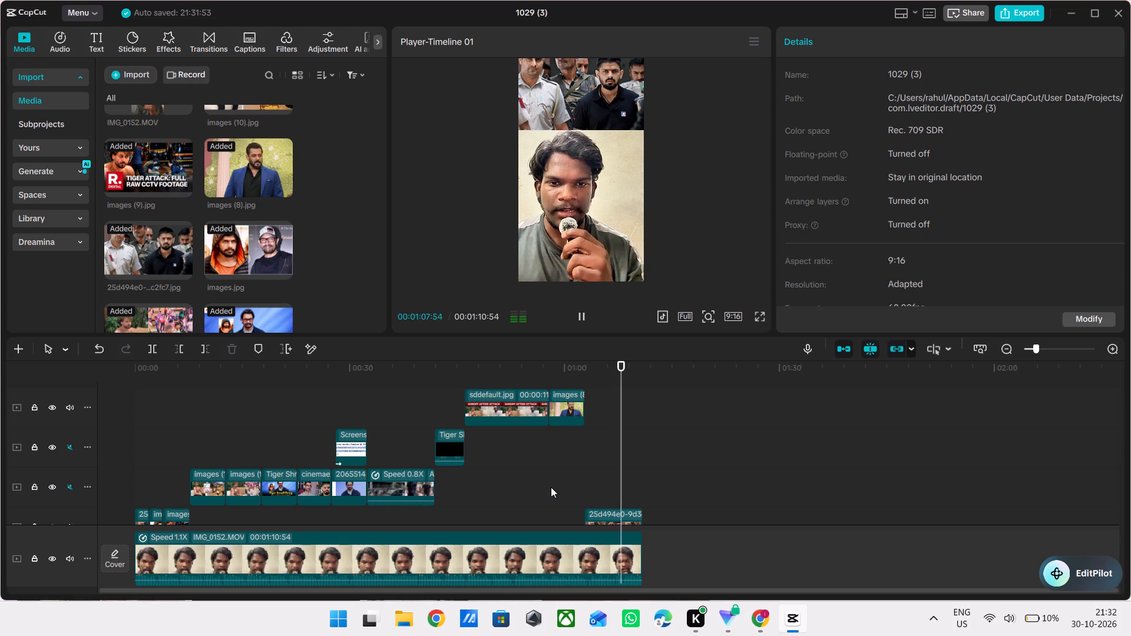
pyautogui.scroll(-1, 576, 486)
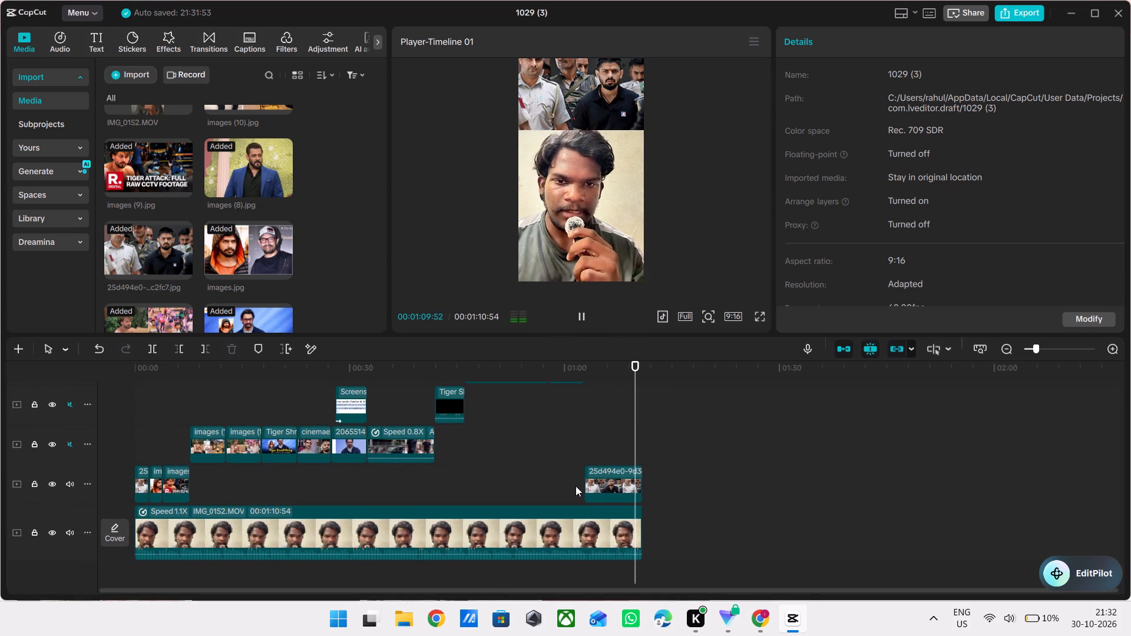
pyautogui.doubleClick(553, 478)
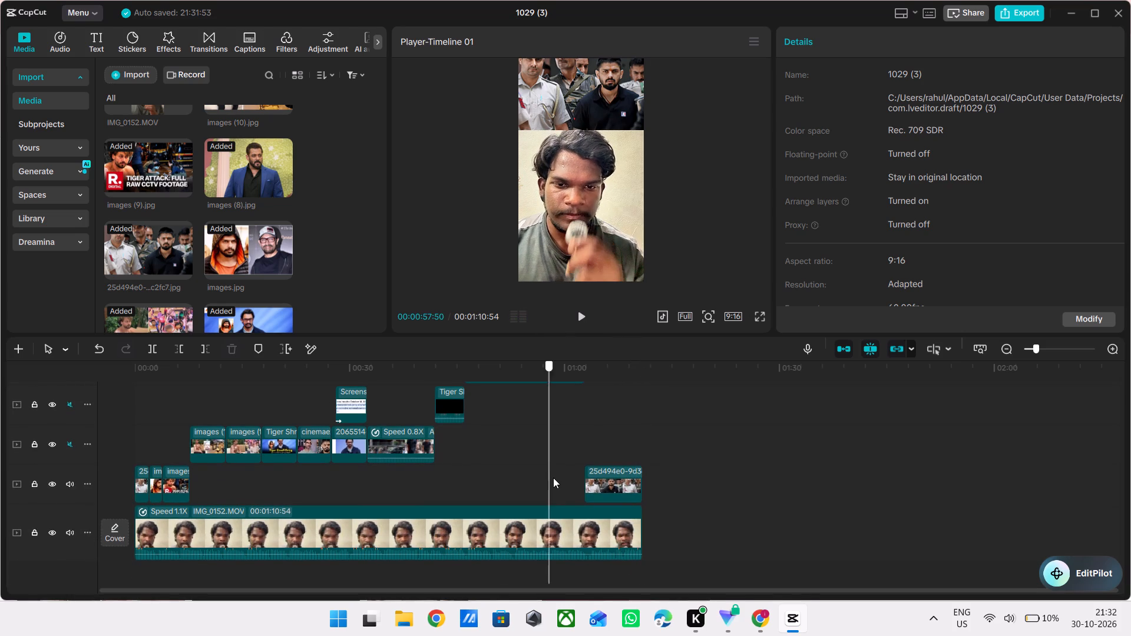
pyautogui.moveTo(553, 478); pyautogui.dragTo(46, 525)
pyautogui.press('space')
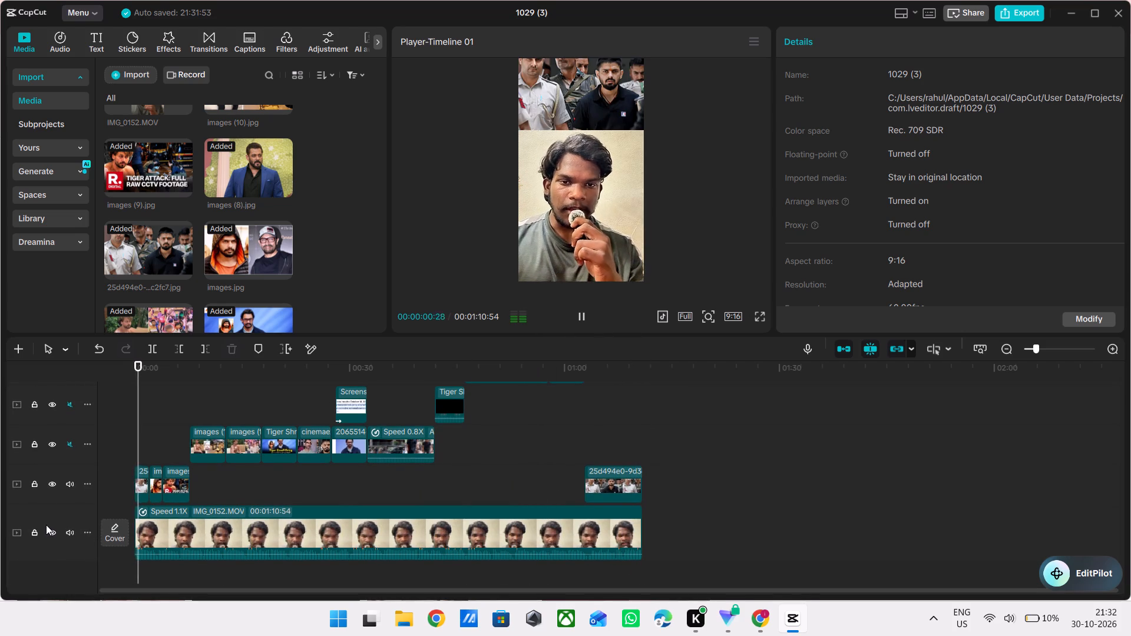
pyautogui.scroll(1, 216, 498)
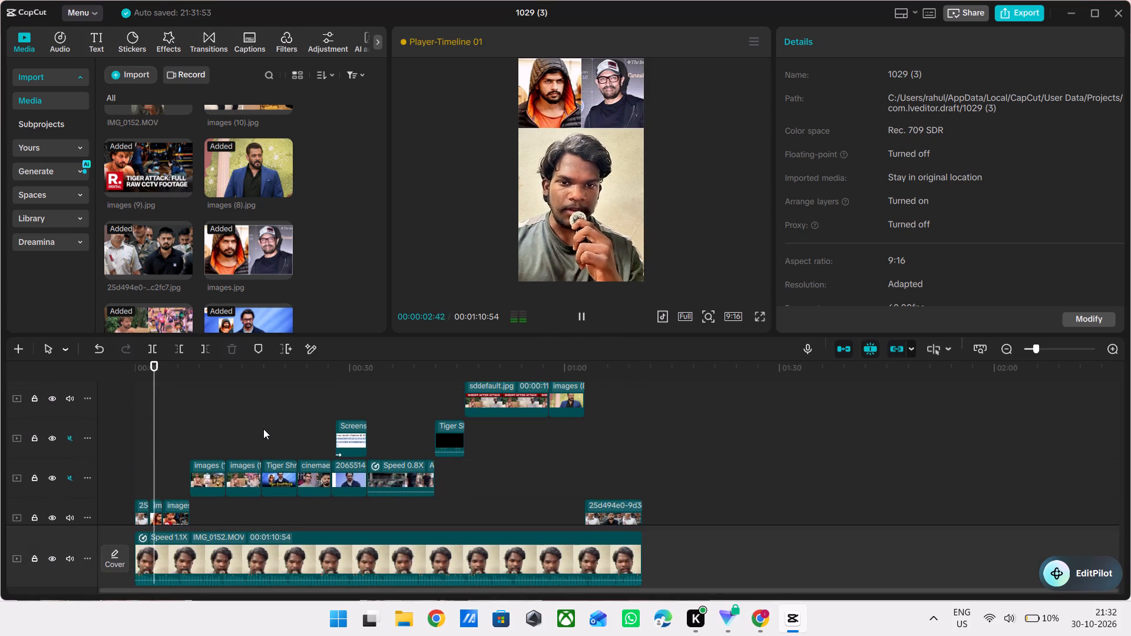
pyautogui.doubleClick(264, 427)
pyautogui.moveTo(264, 427); pyautogui.dragTo(95, 437)
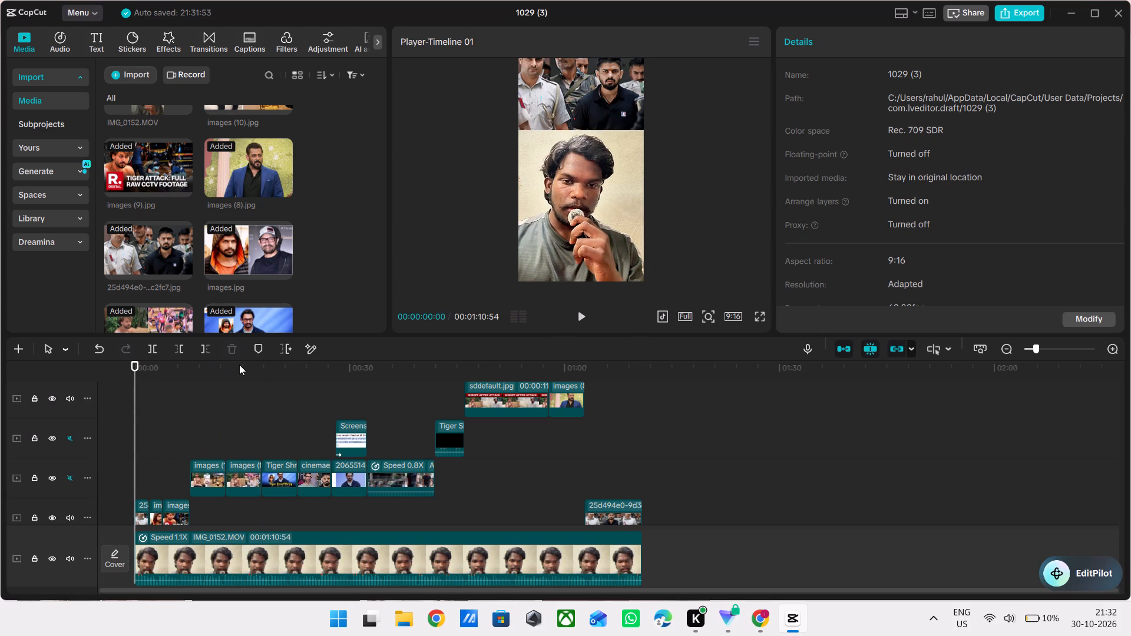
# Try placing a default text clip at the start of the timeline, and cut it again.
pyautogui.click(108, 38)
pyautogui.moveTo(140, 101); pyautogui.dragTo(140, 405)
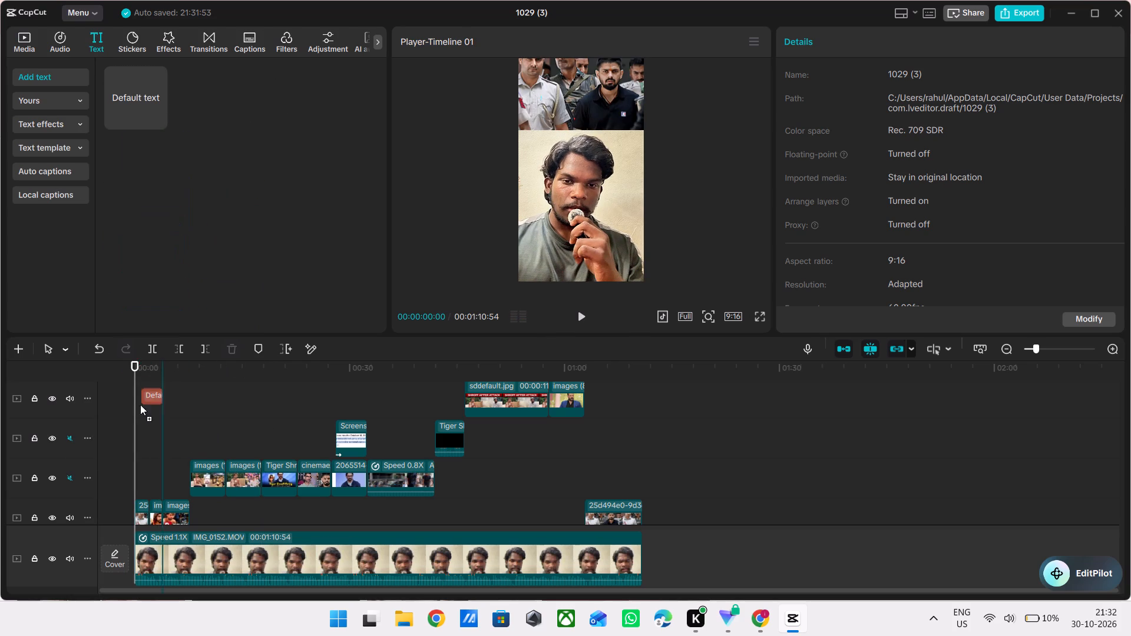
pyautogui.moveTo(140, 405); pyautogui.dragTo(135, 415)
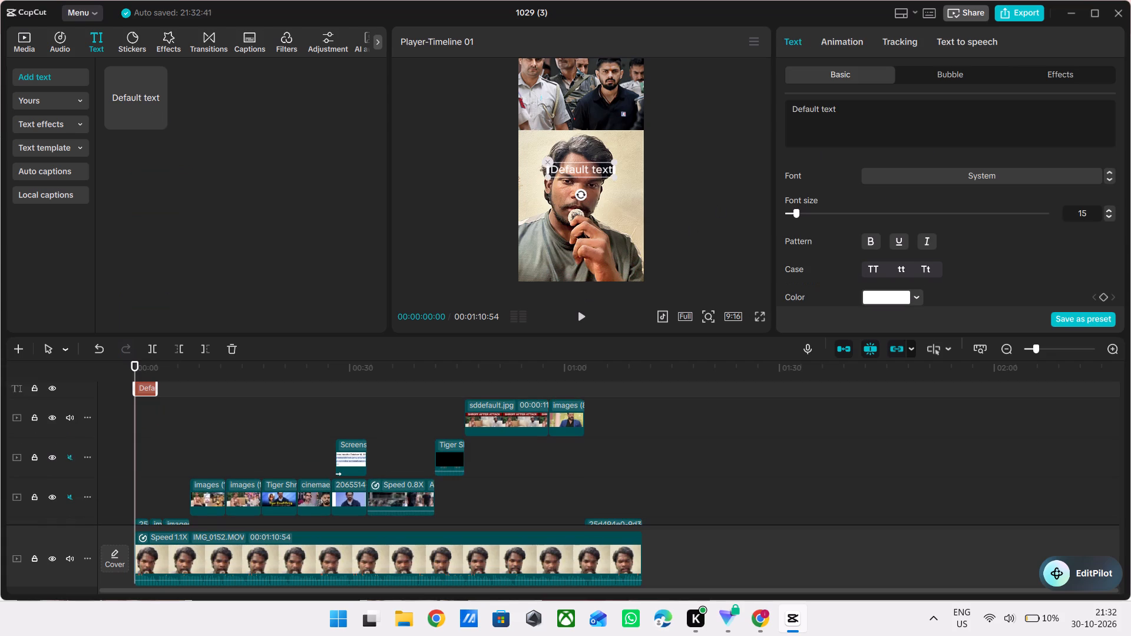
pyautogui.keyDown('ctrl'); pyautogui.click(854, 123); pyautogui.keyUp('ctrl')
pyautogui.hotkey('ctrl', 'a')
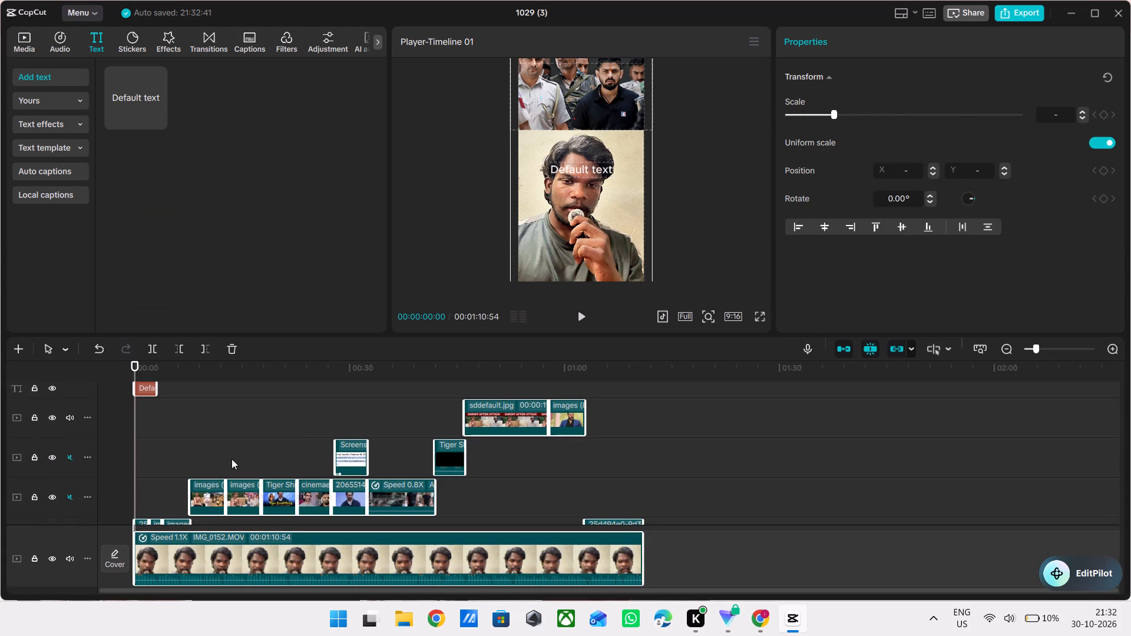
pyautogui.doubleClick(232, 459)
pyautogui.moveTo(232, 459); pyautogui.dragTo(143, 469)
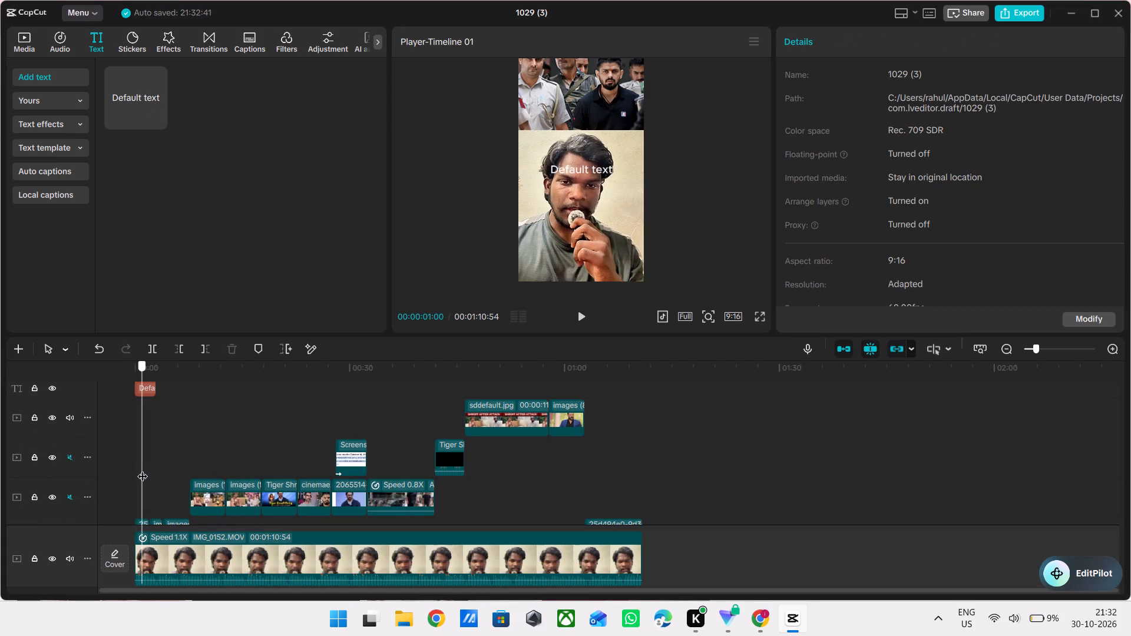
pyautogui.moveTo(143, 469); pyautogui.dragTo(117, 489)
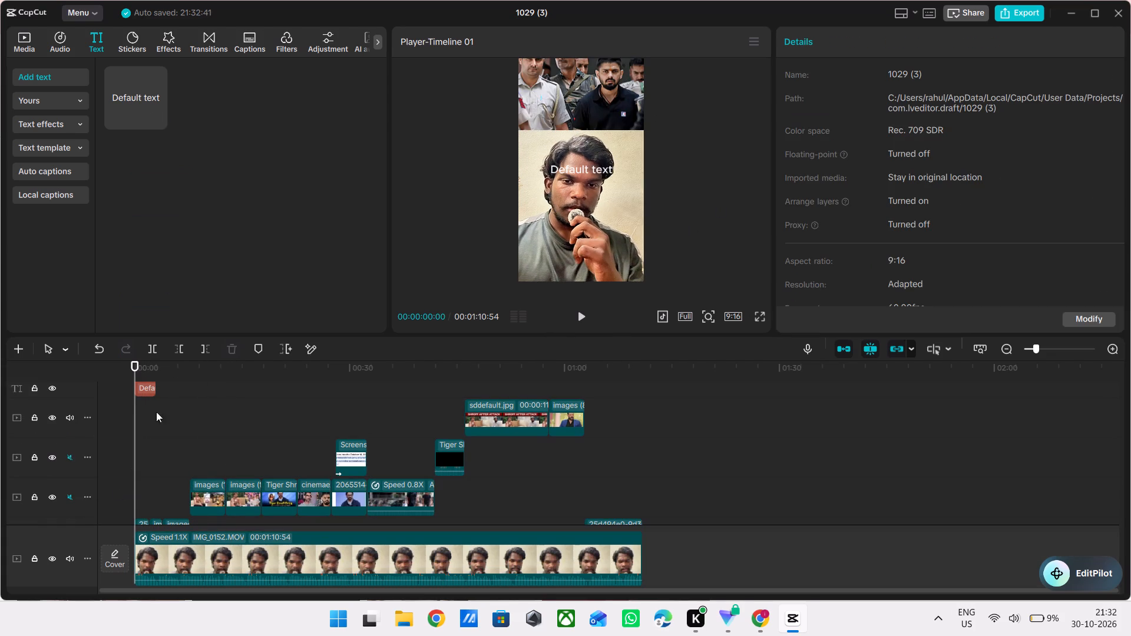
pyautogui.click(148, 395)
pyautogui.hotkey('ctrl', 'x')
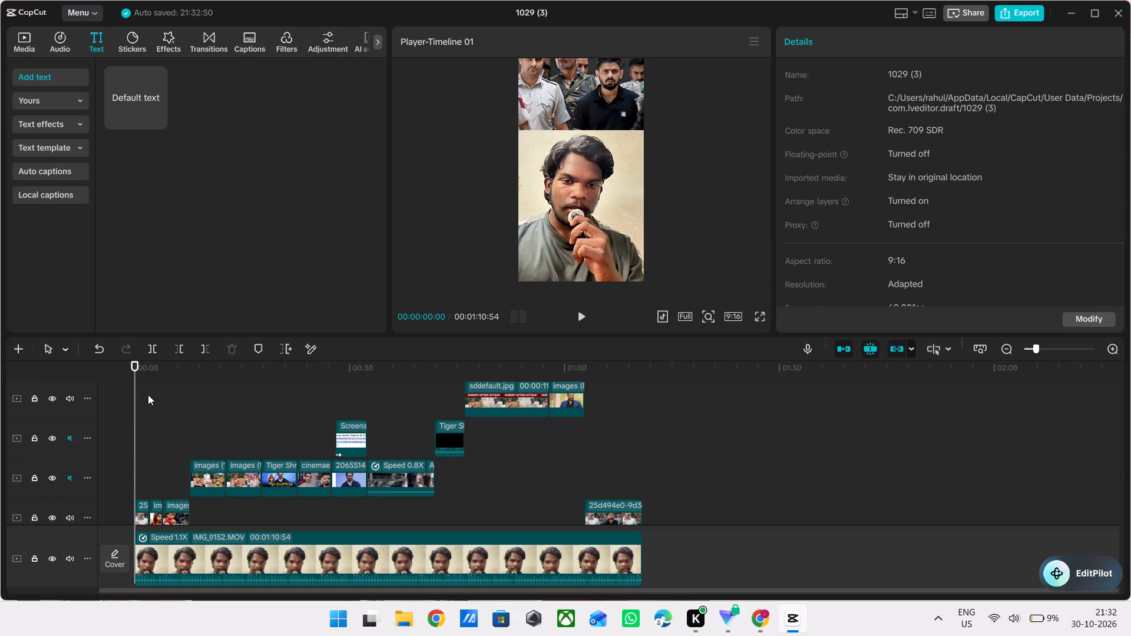
# Review playback from the start, briefly in full screen, and again from about 00:01:00:43.
pyautogui.press('space')
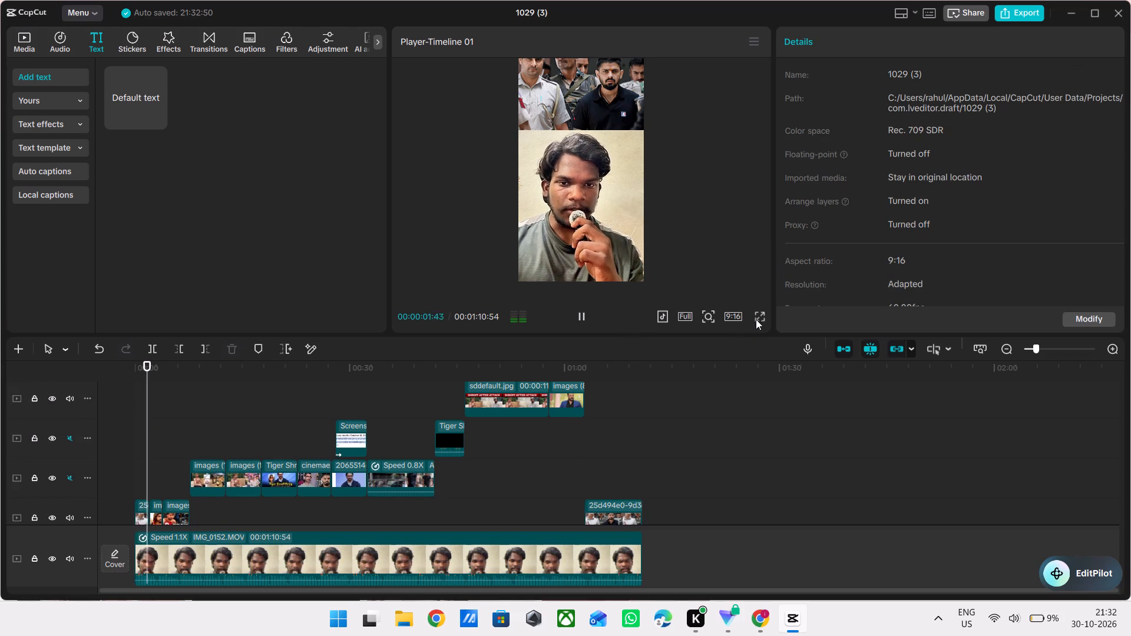
pyautogui.click(758, 317)
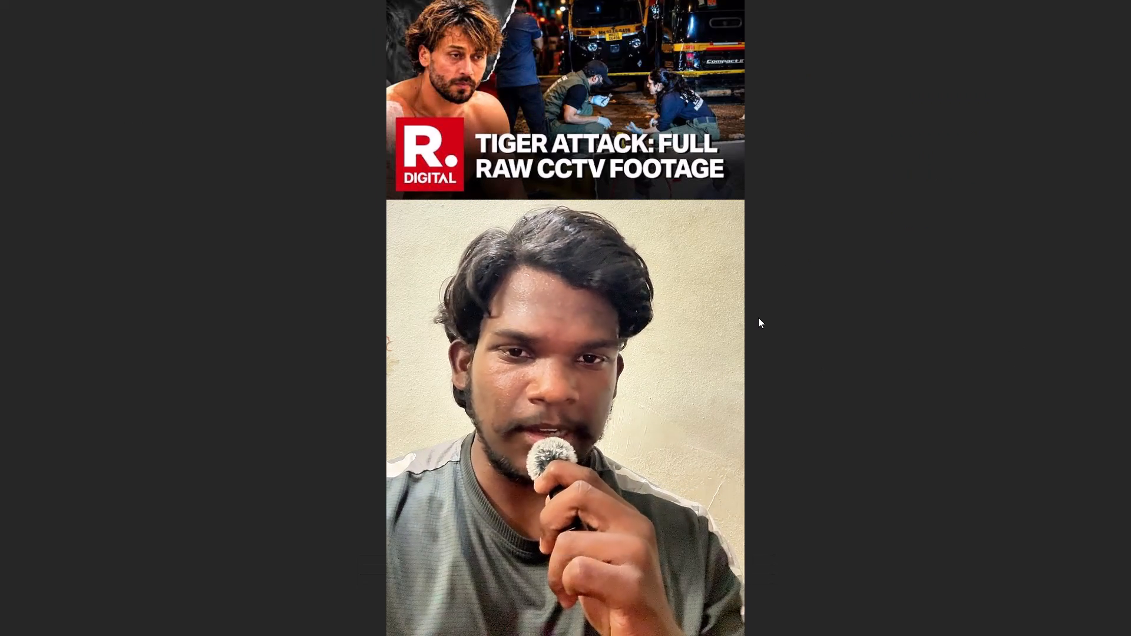
pyautogui.press('Escape')
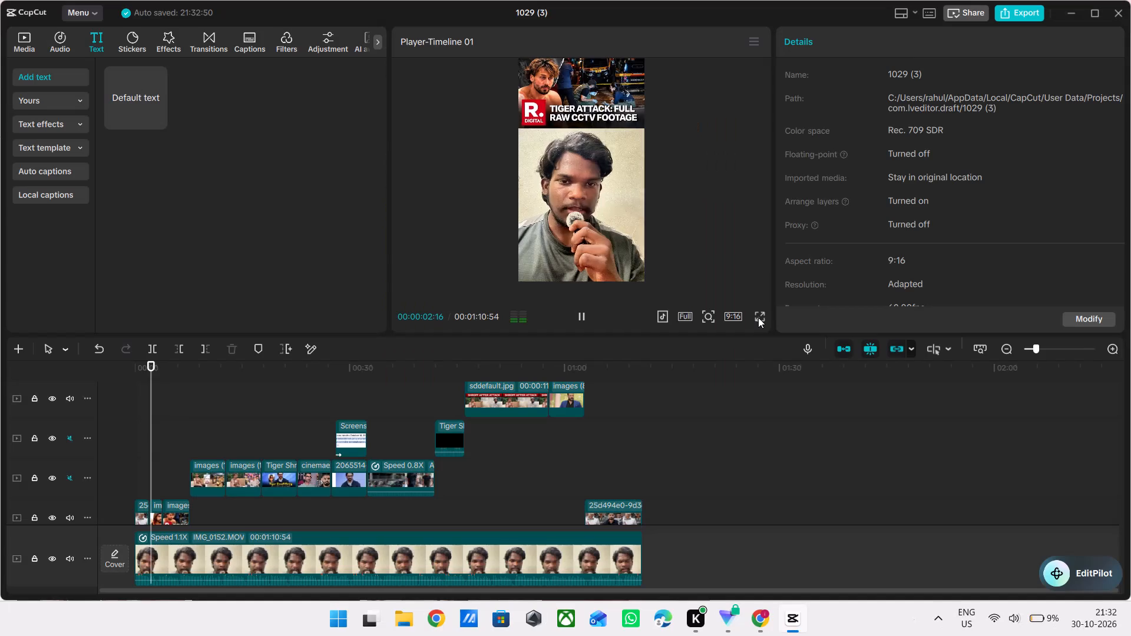
pyautogui.tripleClick(570, 452)
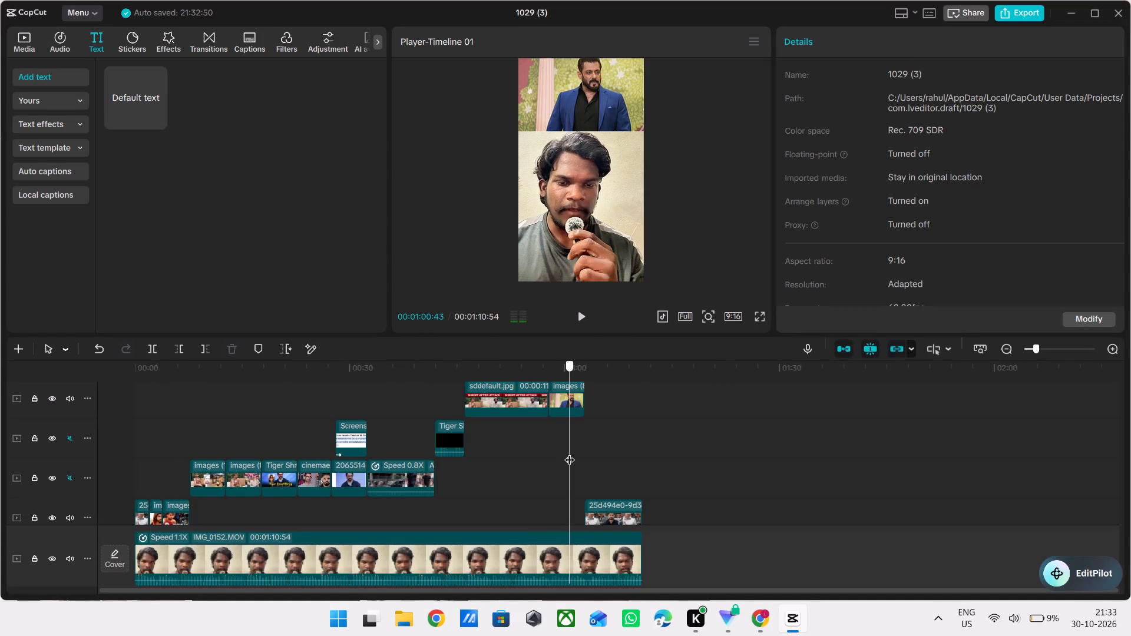
pyautogui.click(570, 452)
pyautogui.press('space')
pyautogui.press('space')
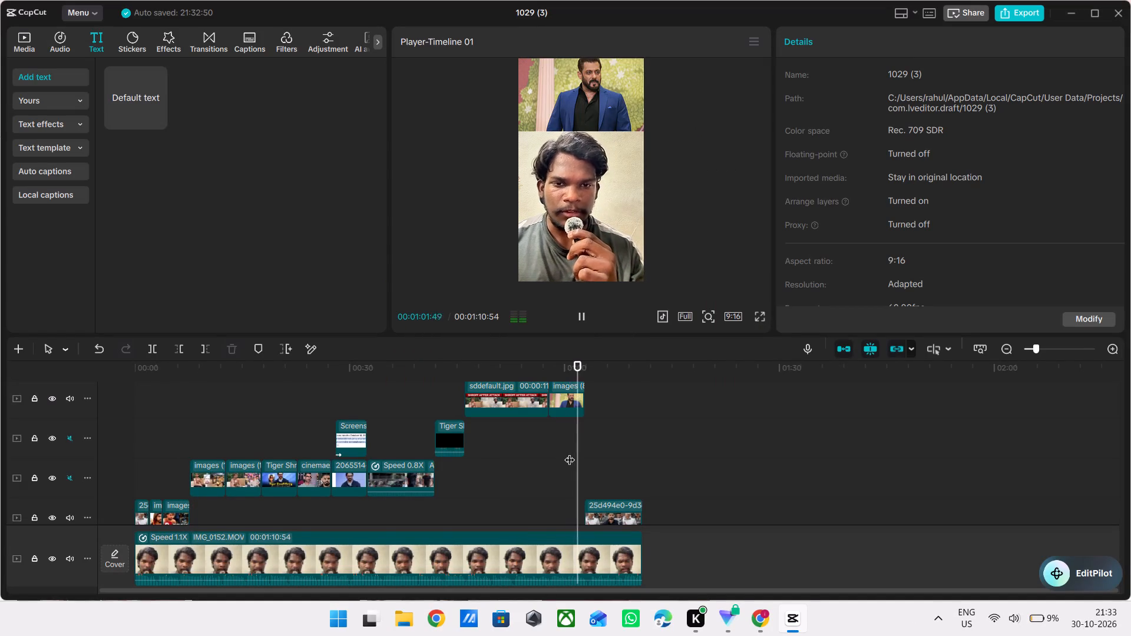
# Apply audio enhancement with noise reduction to the main IMG_0152.MOV clip.
pyautogui.scroll(-1, 597, 453)
pyautogui.click(545, 544)
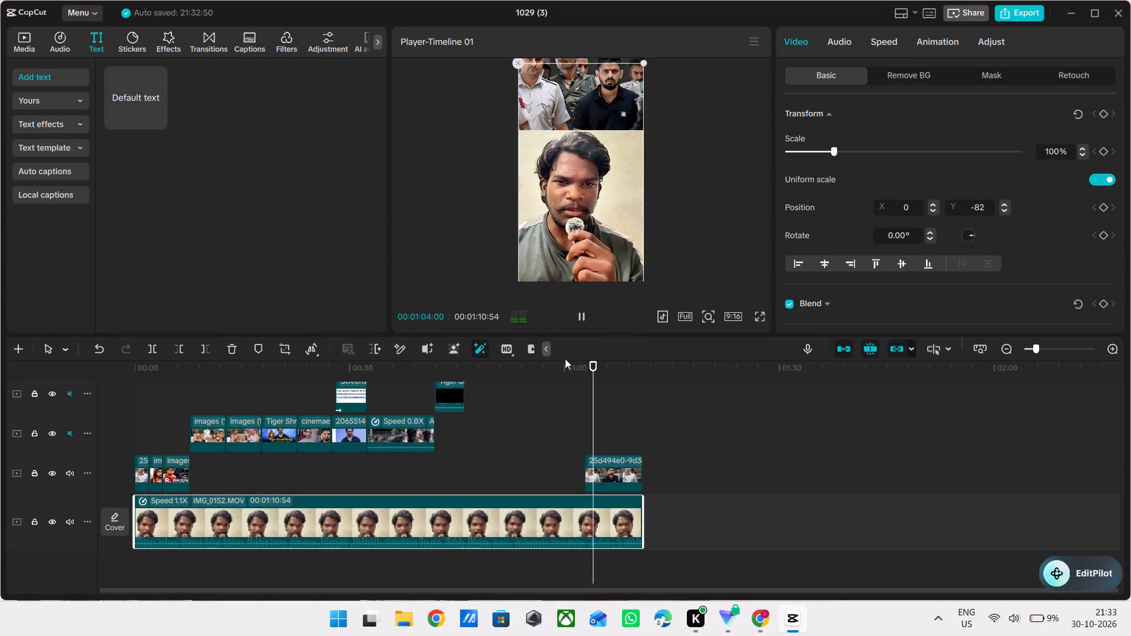
pyautogui.click(547, 352)
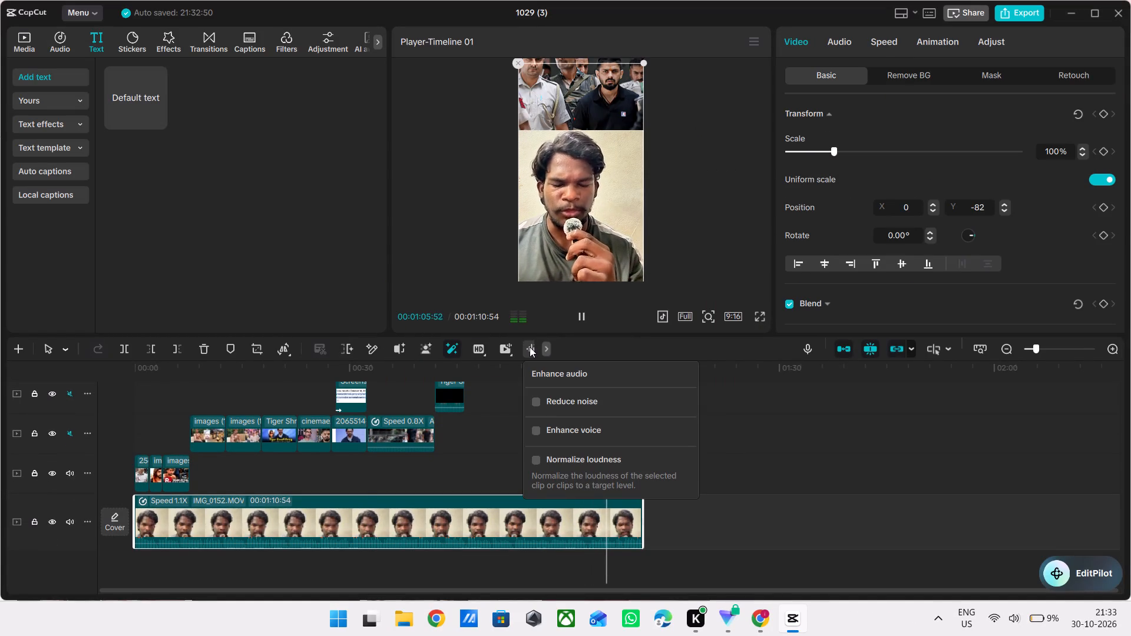
pyautogui.click(530, 347)
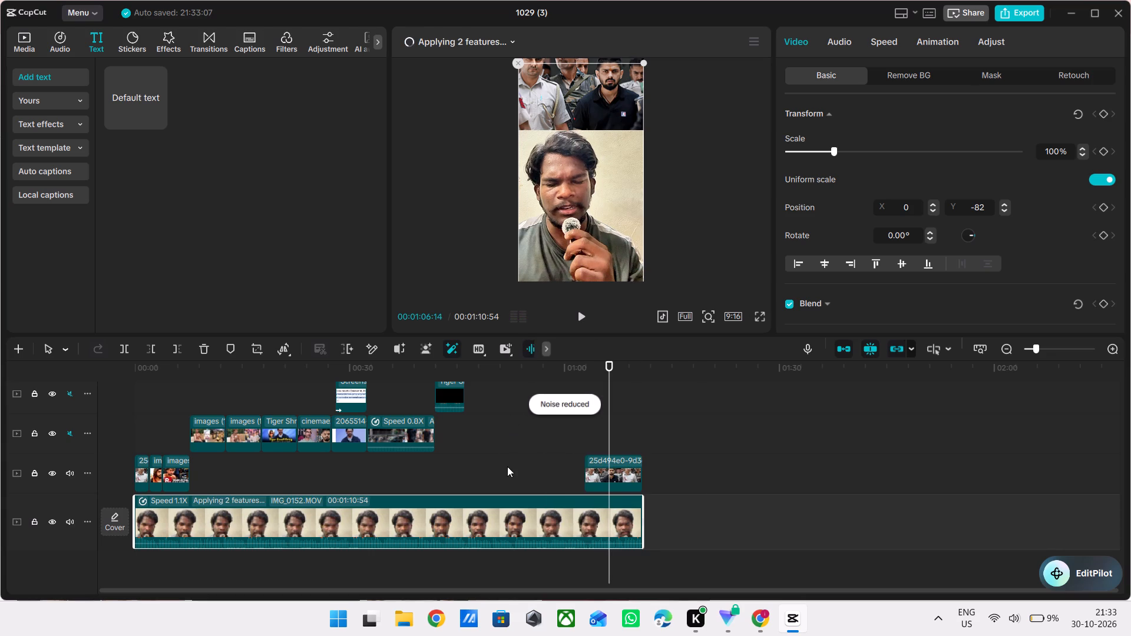
# Play the video from the start to check the main clip's sound and the opening overlays.
pyautogui.doubleClick(507, 466)
pyautogui.moveTo(507, 466); pyautogui.dragTo(108, 518)
pyautogui.press('space')
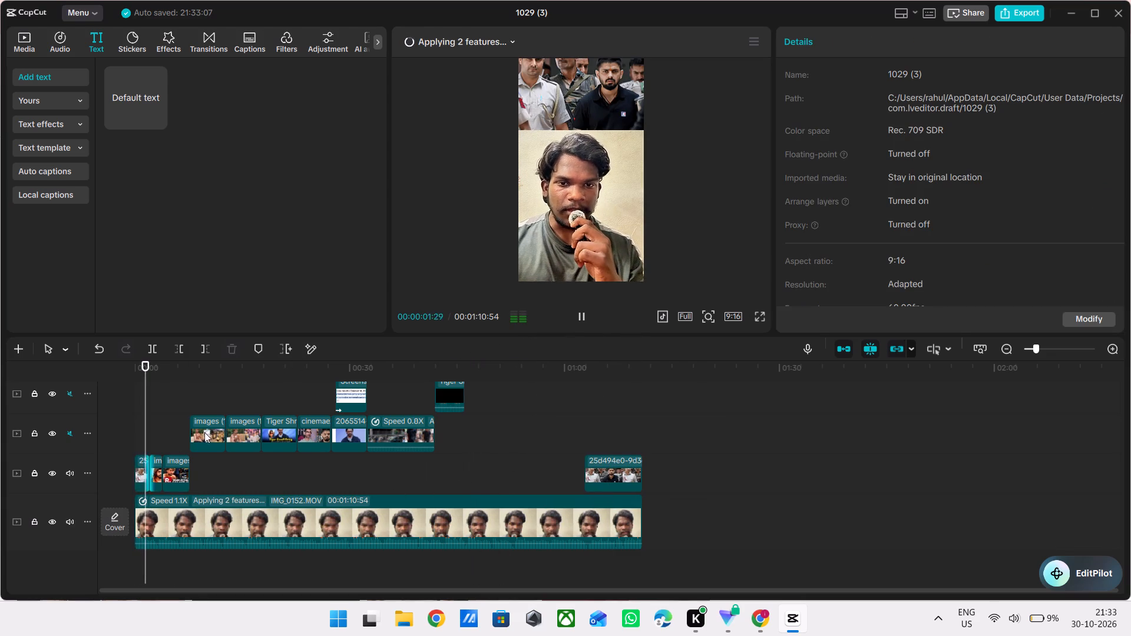
pyautogui.press('space')
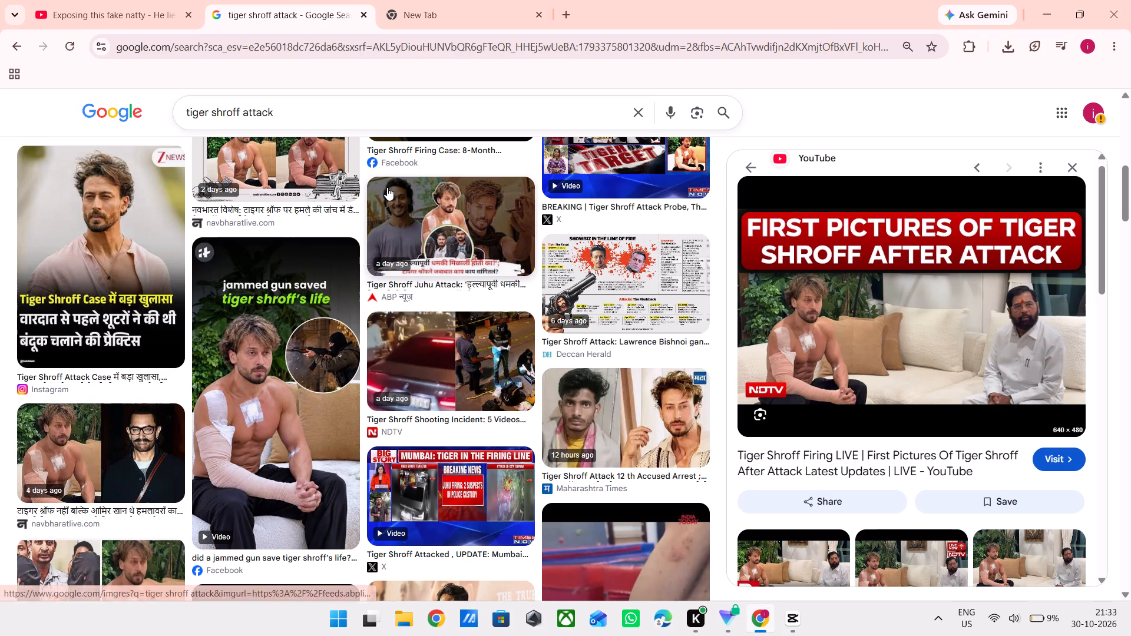
# Switch to Google Chrome and close the tiger shroff attack search tab and the empty new tab.
pyautogui.hotkey('ctrl', 'w')
pyautogui.hotkey('ctrl', 'w')
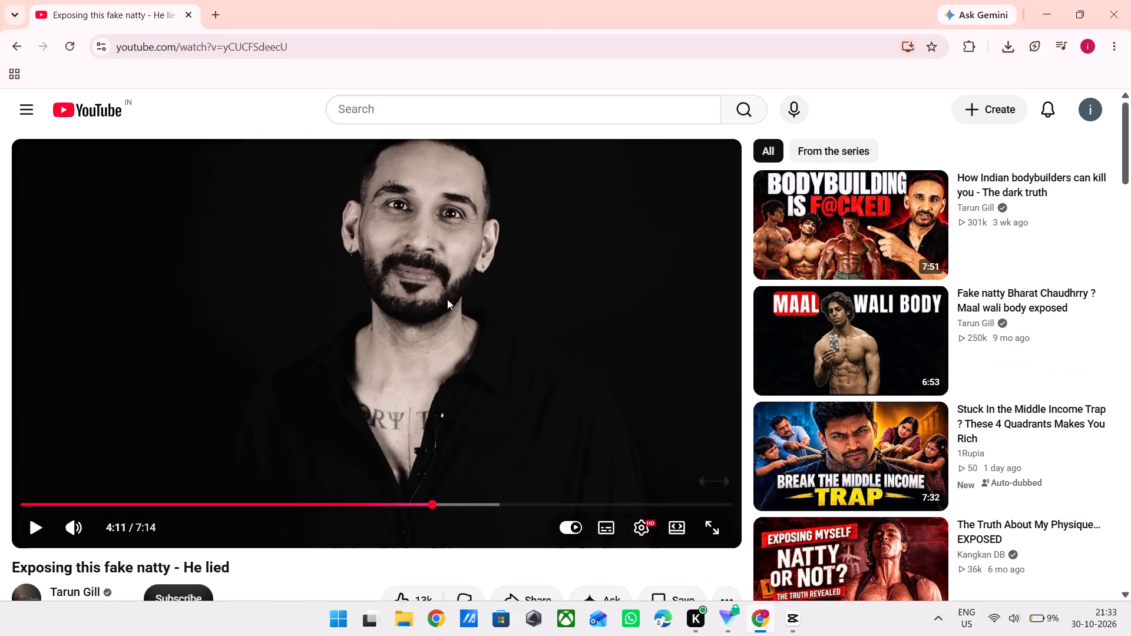
# Resume the YouTube video "Exposing this fake natty - He lied" and watch it.
pyautogui.click(457, 316)
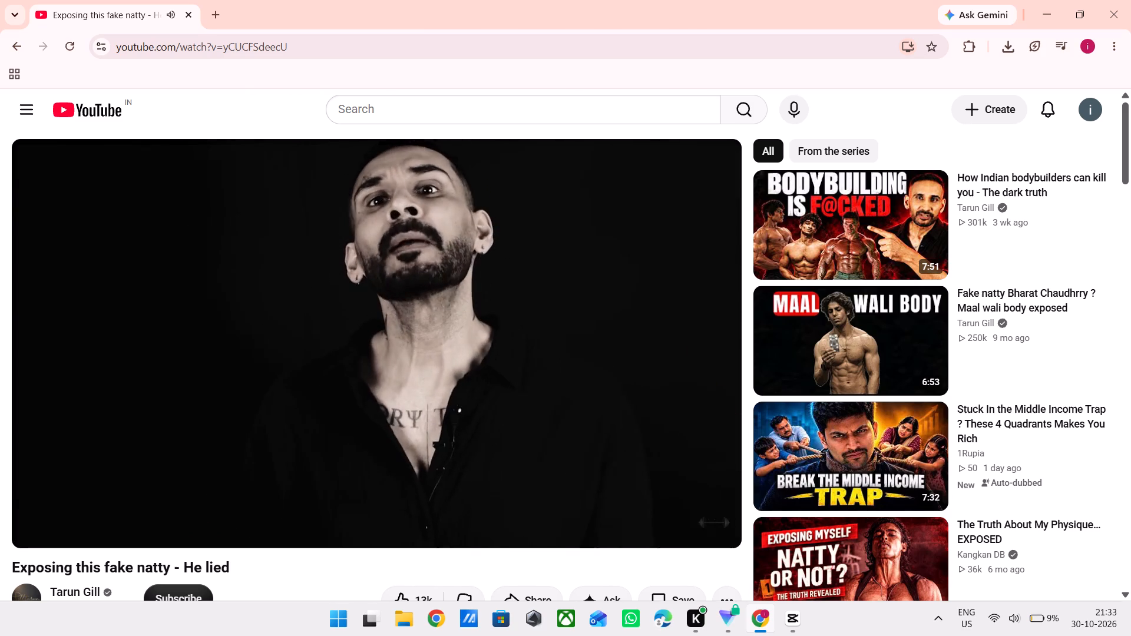
# Subscribe to the Tarun Gill channel from the video's page.
pyautogui.scroll(-1, 345, 495)
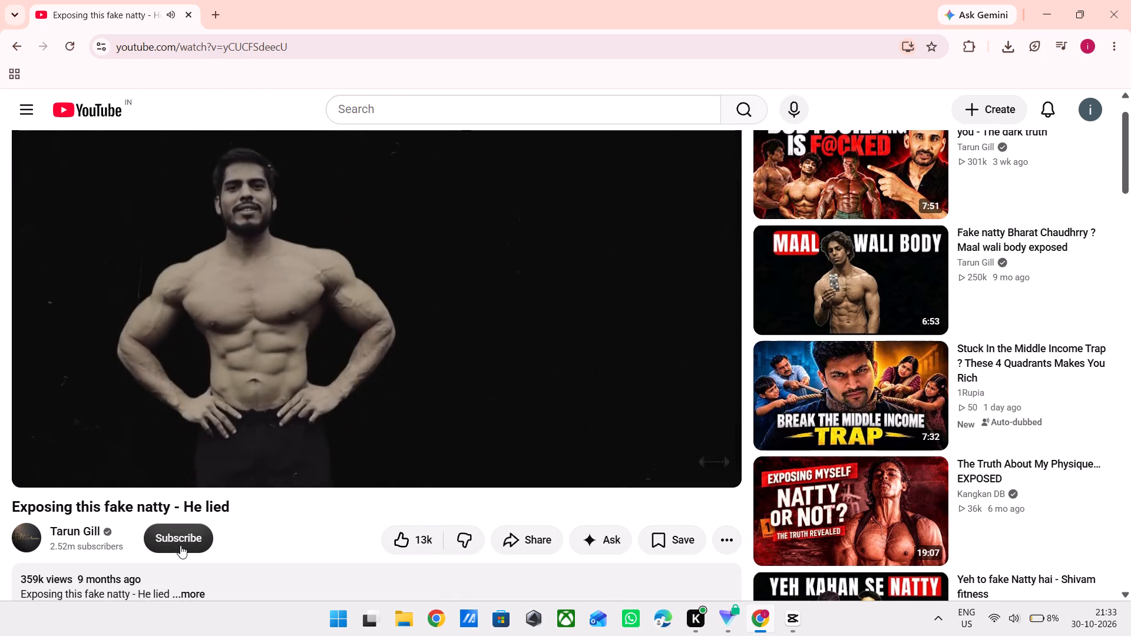
pyautogui.click(180, 545)
pyautogui.scroll(1, 281, 552)
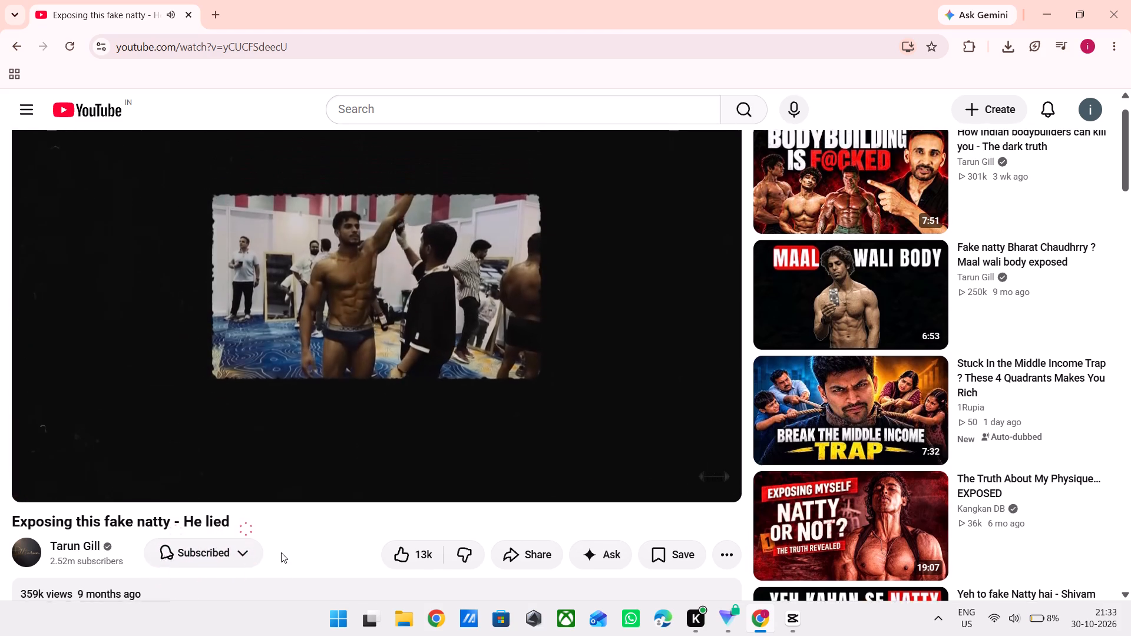
pyautogui.scroll(2, 281, 552)
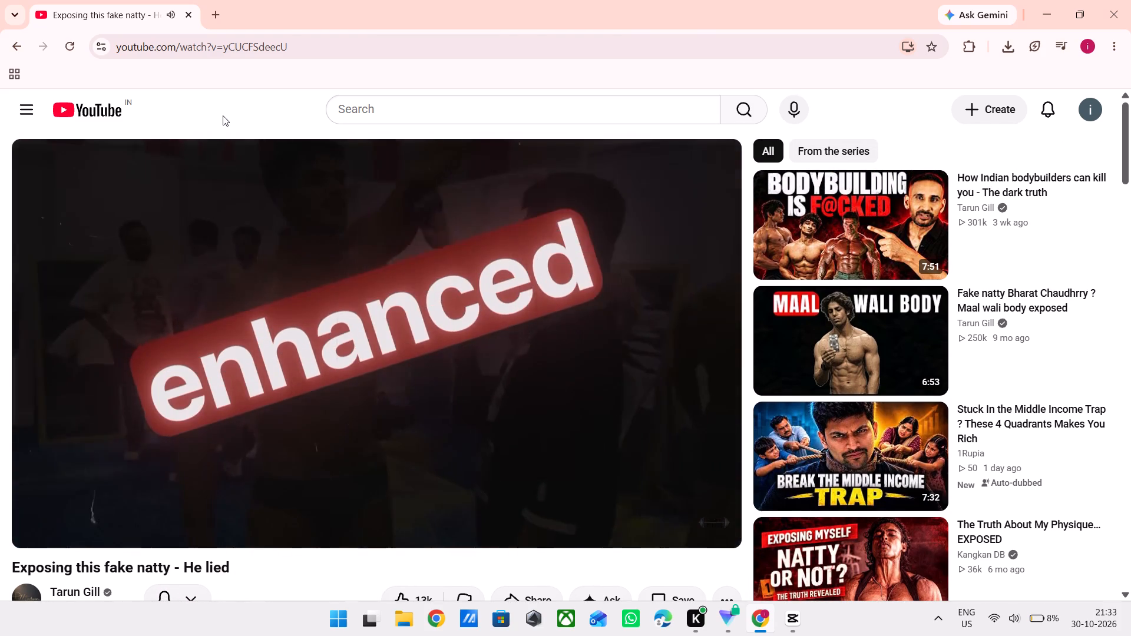
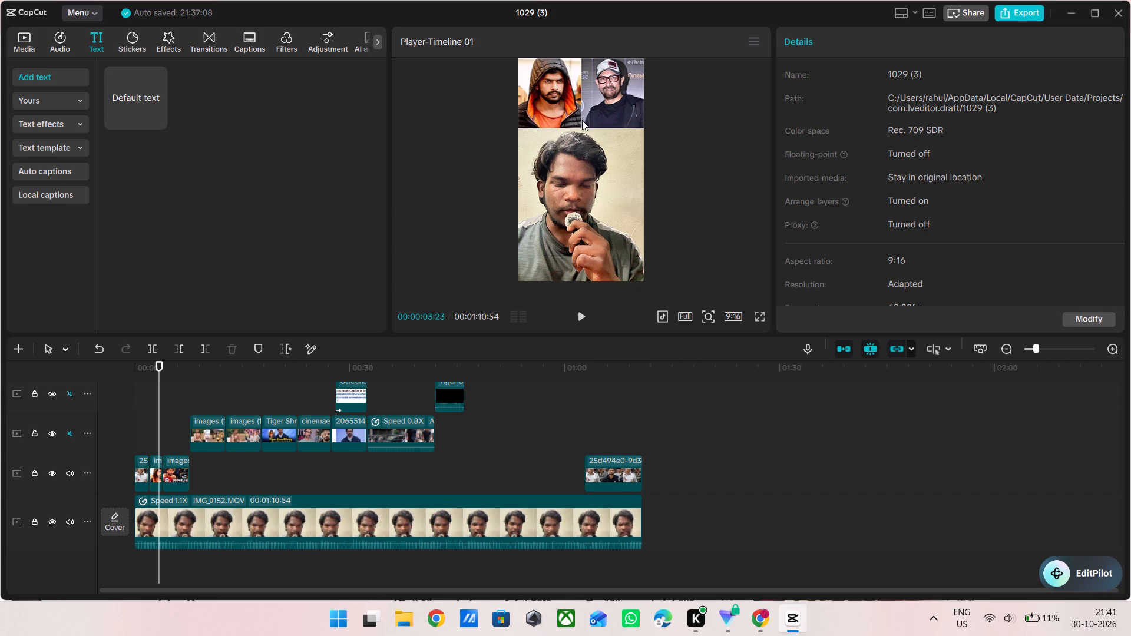
# Return the playhead to the start, close project 1029 (3) and open project 1029 (2).
pyautogui.scroll(1, 534, 456)
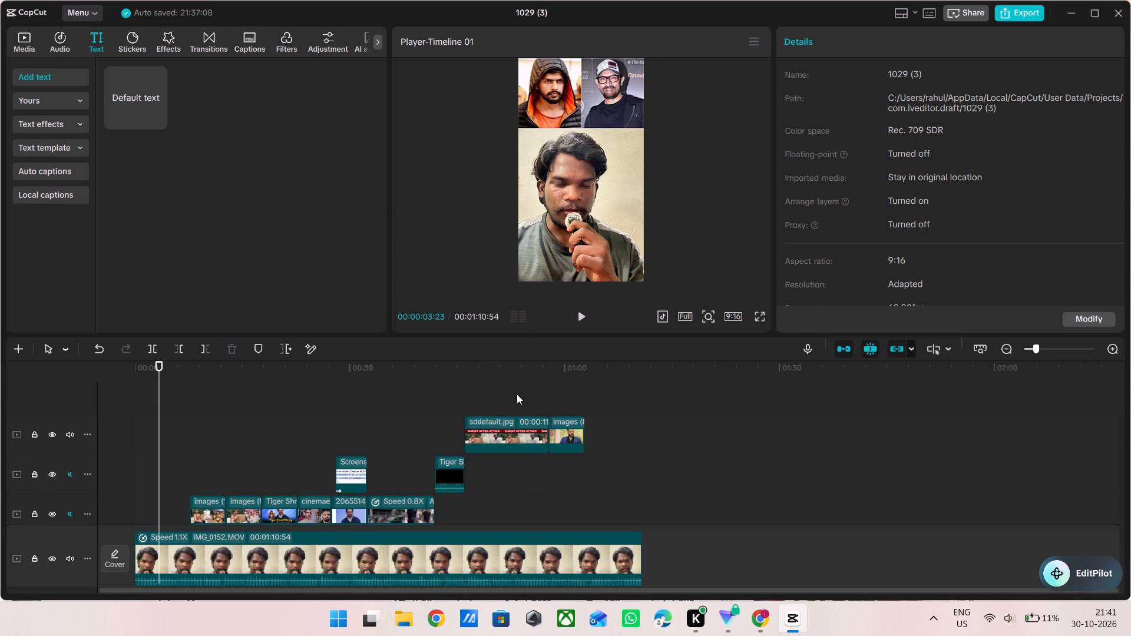
pyautogui.click(517, 394)
pyautogui.moveTo(517, 394); pyautogui.dragTo(85, 491)
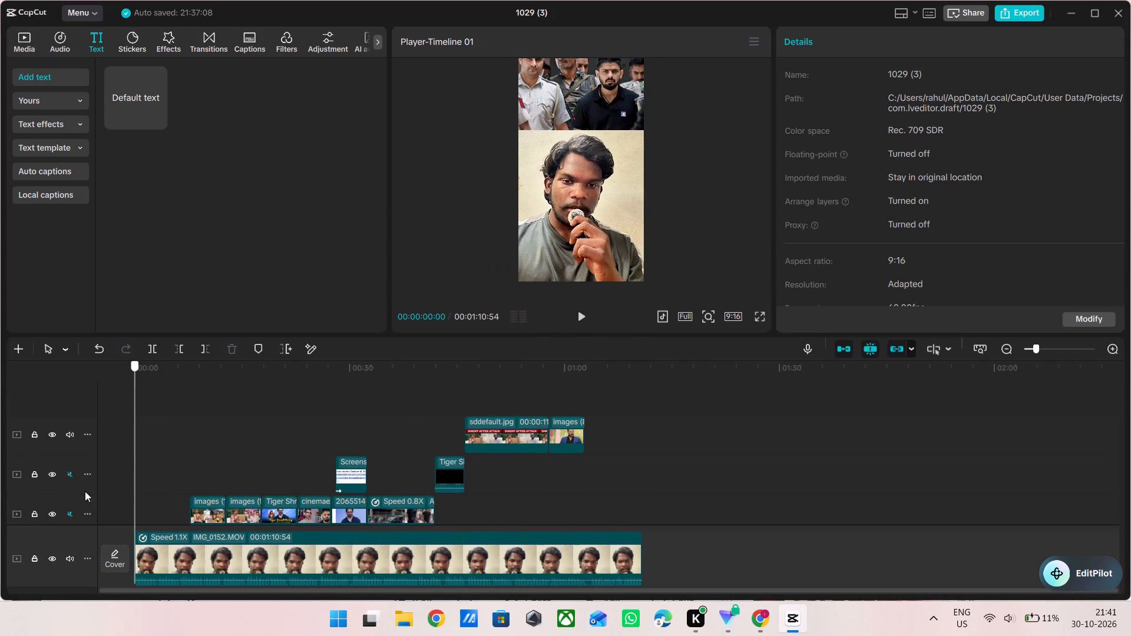
pyautogui.moveTo(85, 491); pyautogui.dragTo(70, 489)
pyautogui.click(1125, 14)
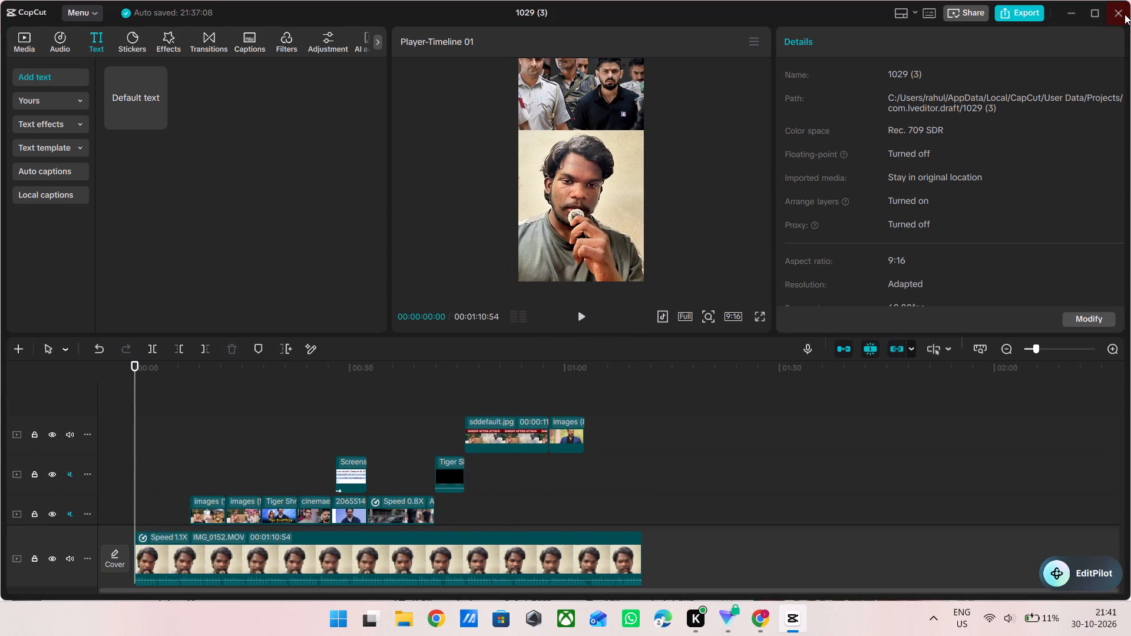
pyautogui.scroll(-3, 408, 491)
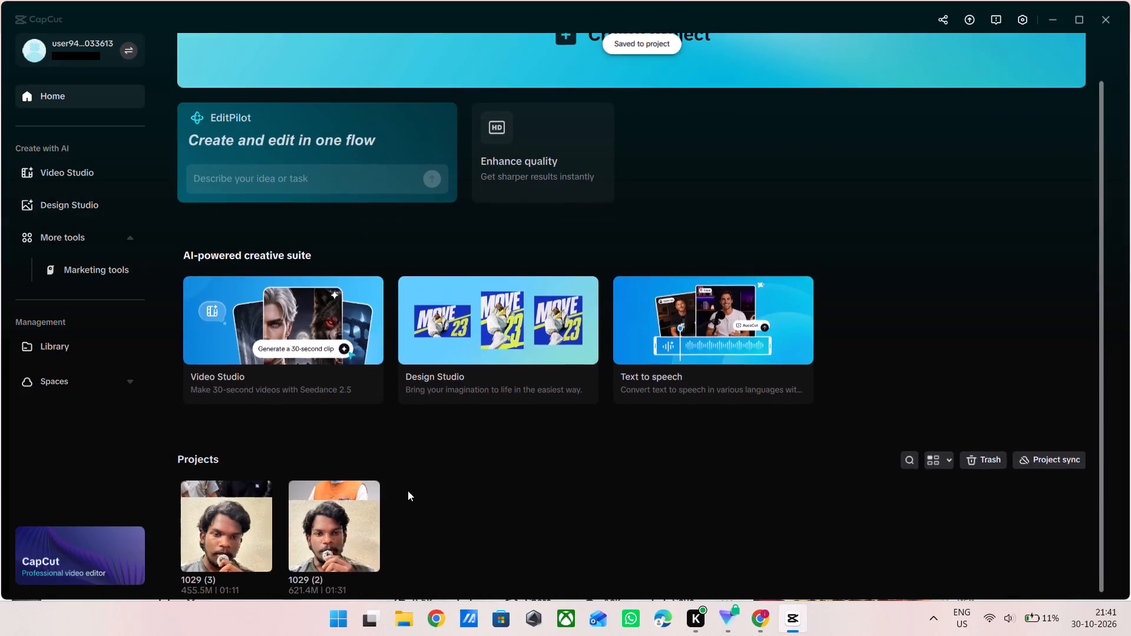
pyautogui.click(315, 543)
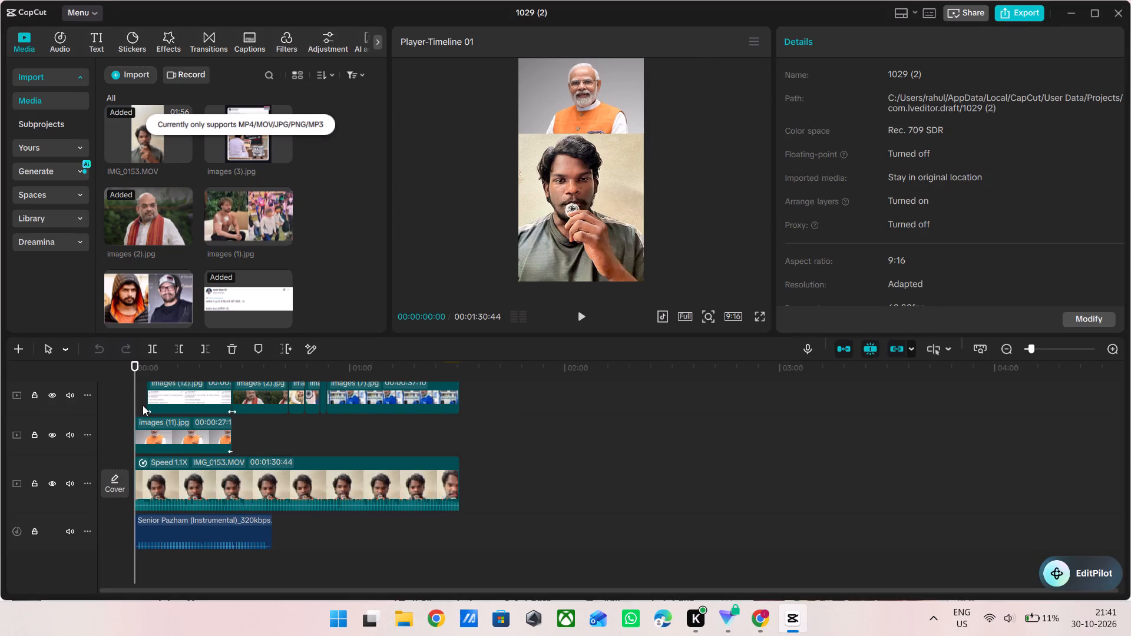
# Play project 1029 (2) from the start, viewing it full screen, to check its sound and overlays.
pyautogui.click(143, 405)
pyautogui.moveTo(143, 405); pyautogui.dragTo(124, 408)
pyautogui.press('space')
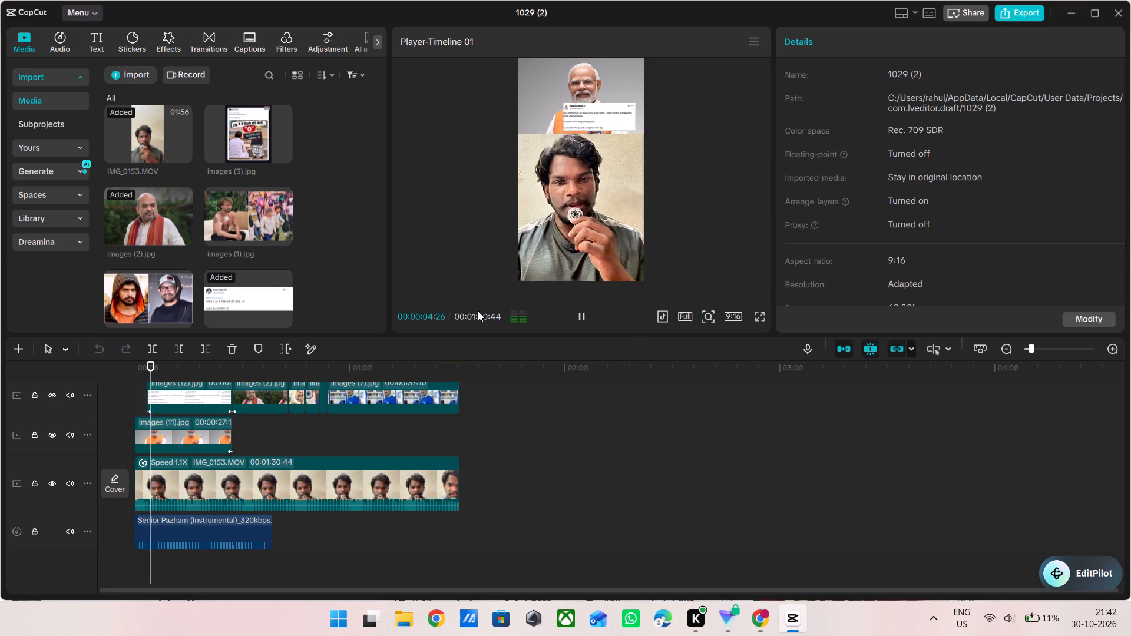
pyautogui.click(762, 317)
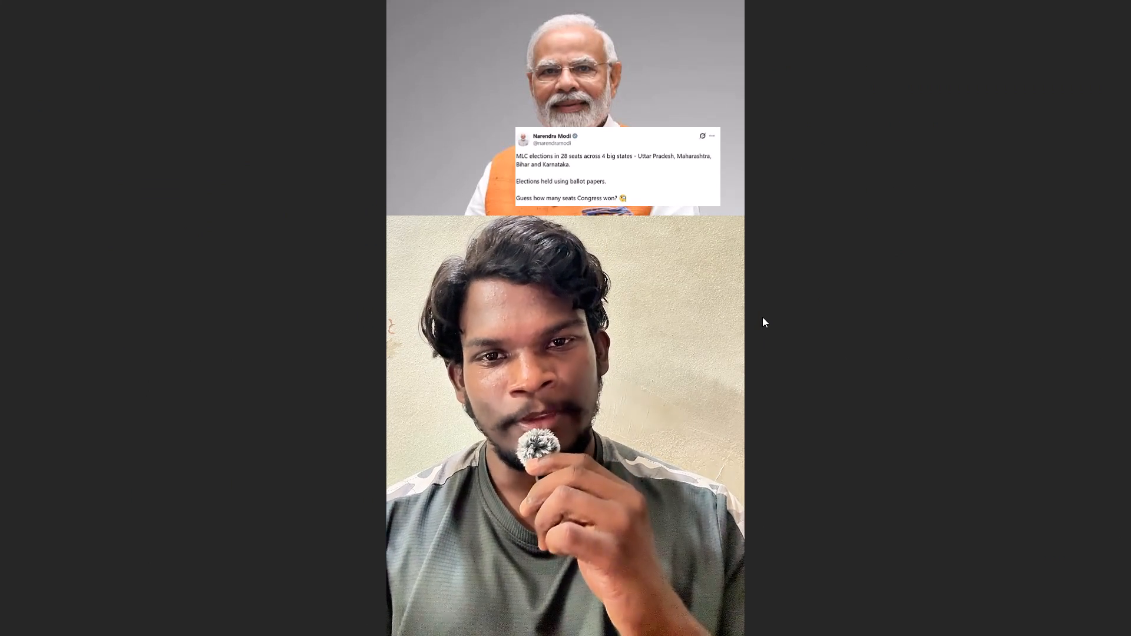
pyautogui.press('Escape')
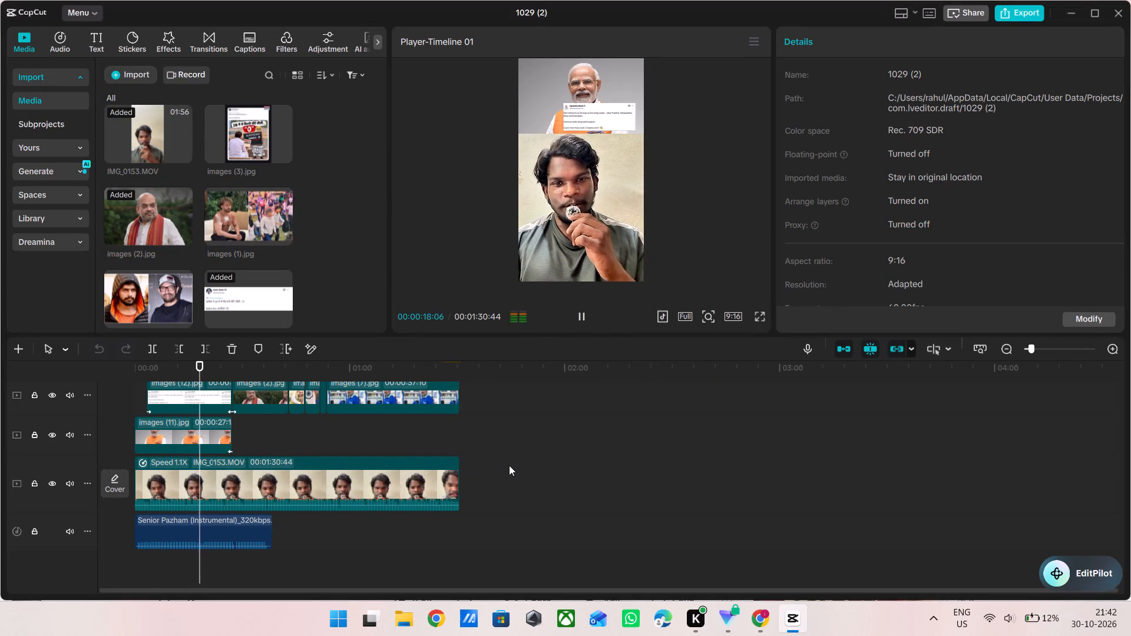
# Close project 1029 (2) and reopen project 1029 (3).
pyautogui.click(1122, 12)
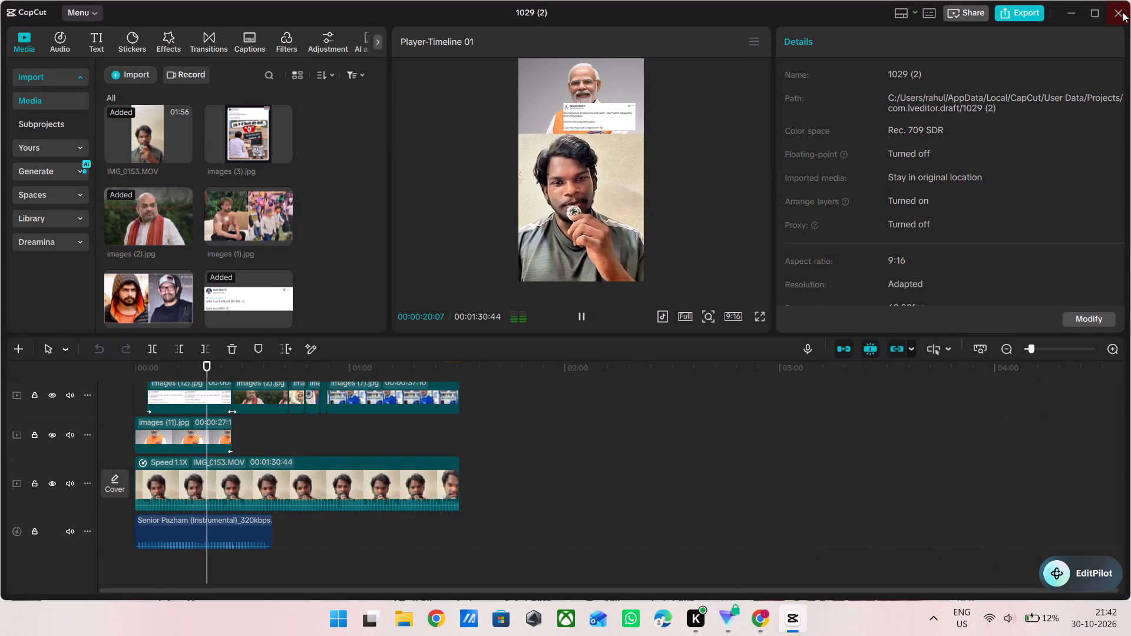
pyautogui.scroll(-2, 418, 453)
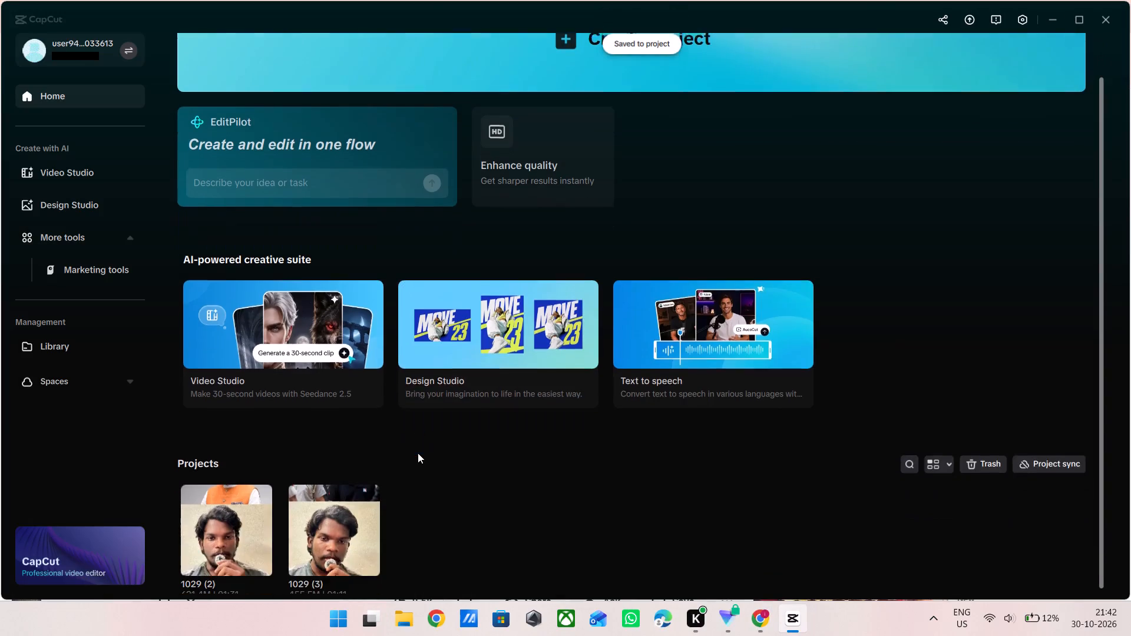
pyautogui.scroll(-1, 418, 453)
pyautogui.click(322, 541)
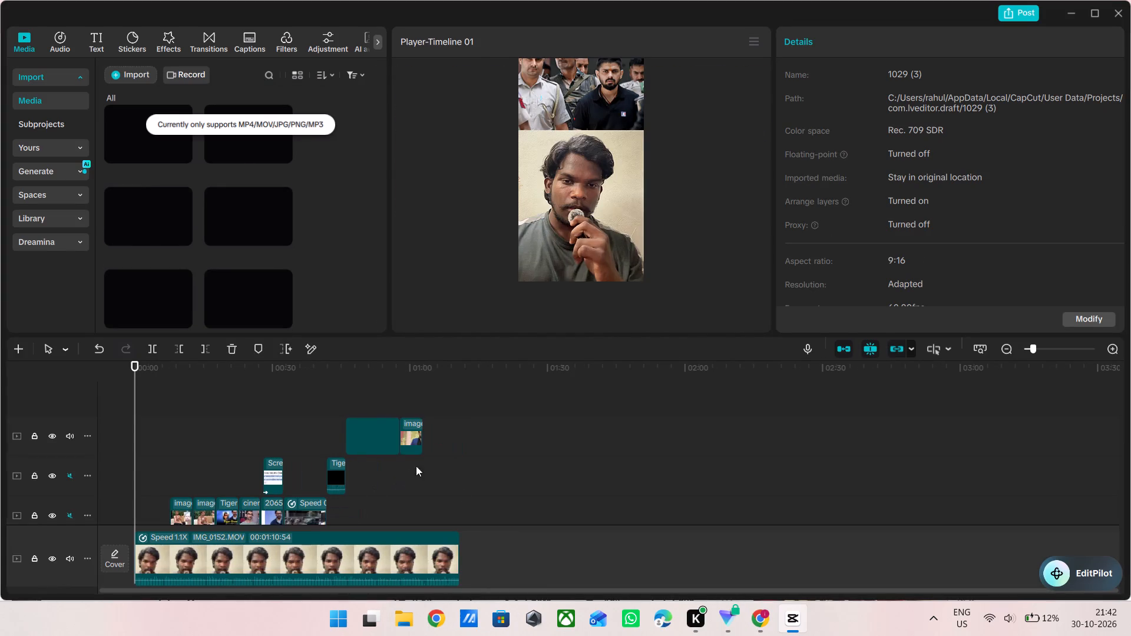
# Set the volume of the main narration clip IMG_0152.MOV to 5 dB.
pyautogui.scroll(-1, 459, 489)
pyautogui.click(368, 523)
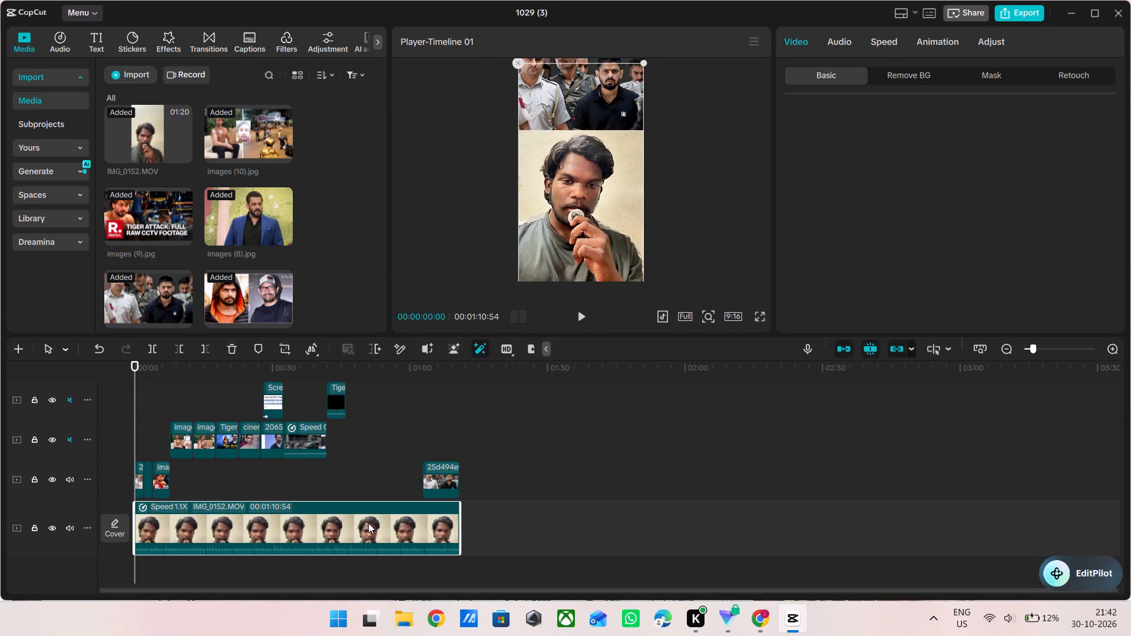
pyautogui.click(881, 47)
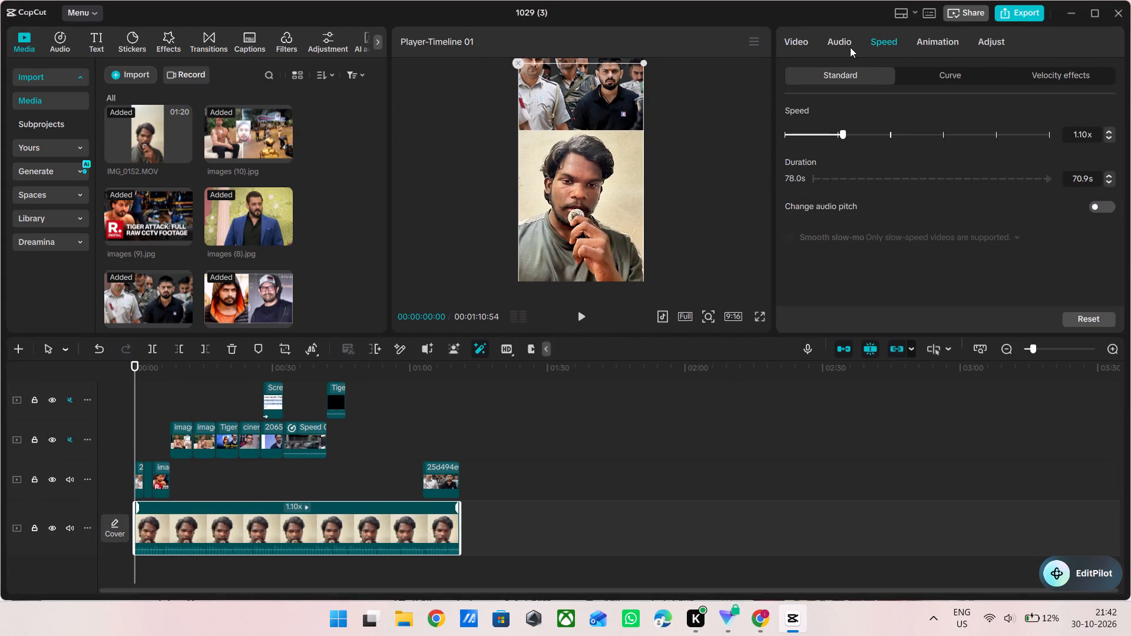
pyautogui.click(850, 47)
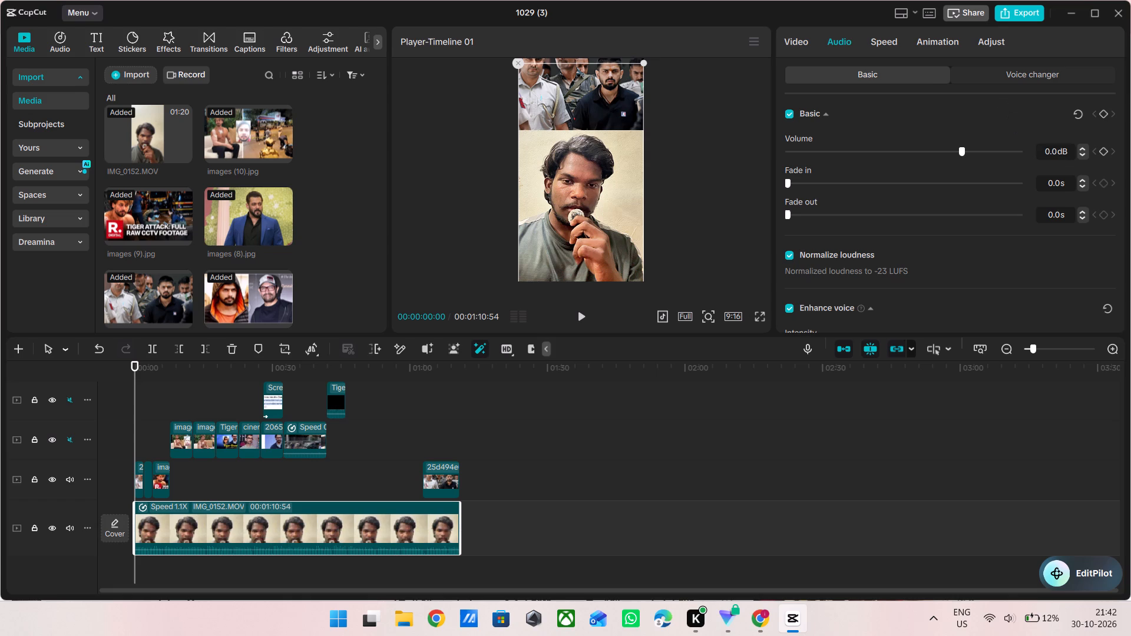
pyautogui.moveTo(1060, 152); pyautogui.dragTo(1012, 156)
pyautogui.press('5')
pyautogui.press('Return')
# With the YouTube video paused, play the video's opening and its later part through the closing photo in full screen to check the narration.
pyautogui.press('space')
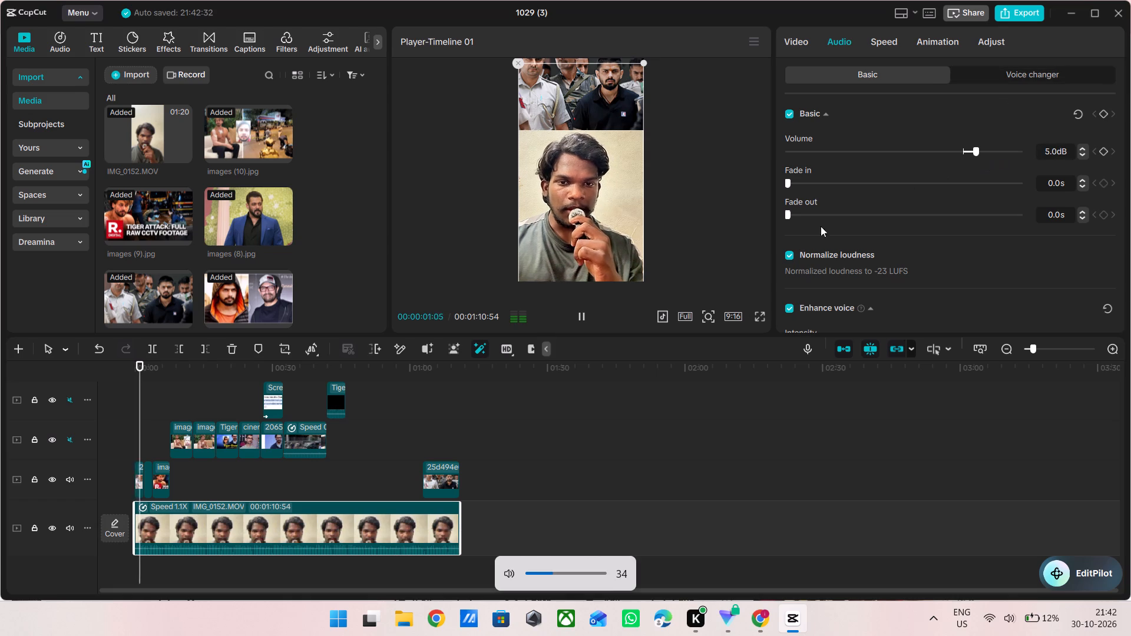
pyautogui.press('space')
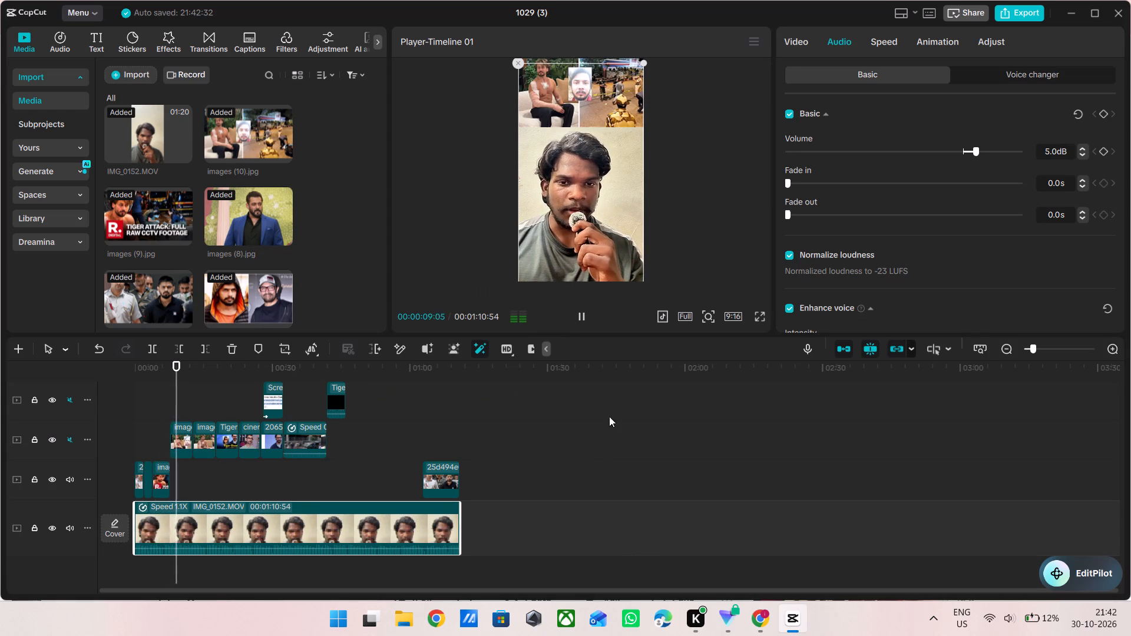
pyautogui.doubleClick(381, 454)
pyautogui.moveTo(381, 454); pyautogui.dragTo(312, 473)
pyautogui.press('space')
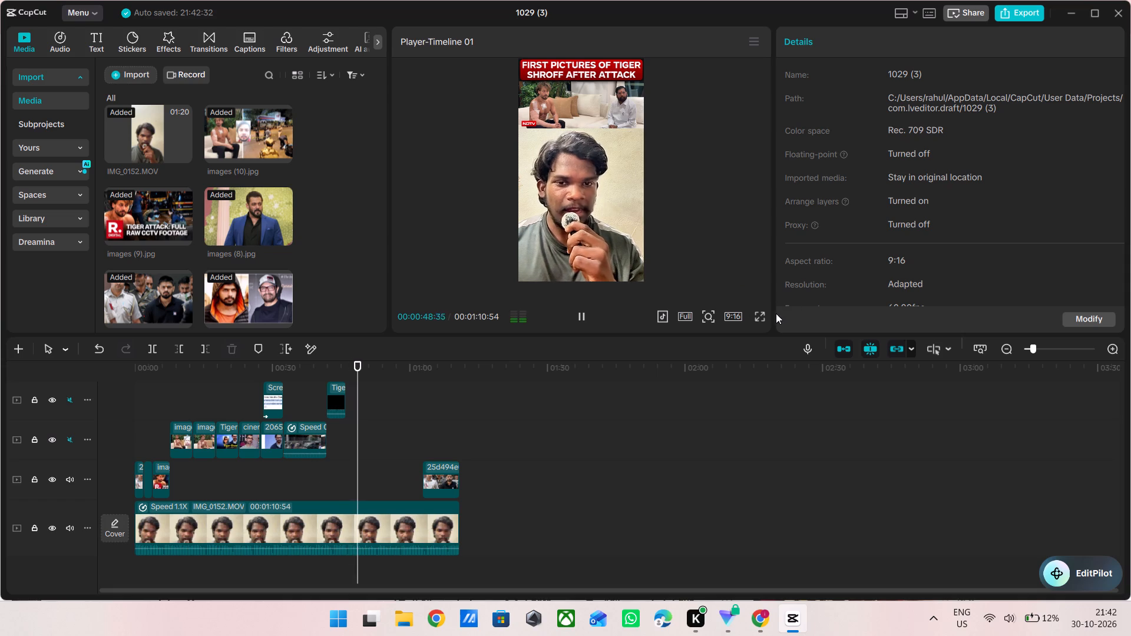
pyautogui.click(760, 316)
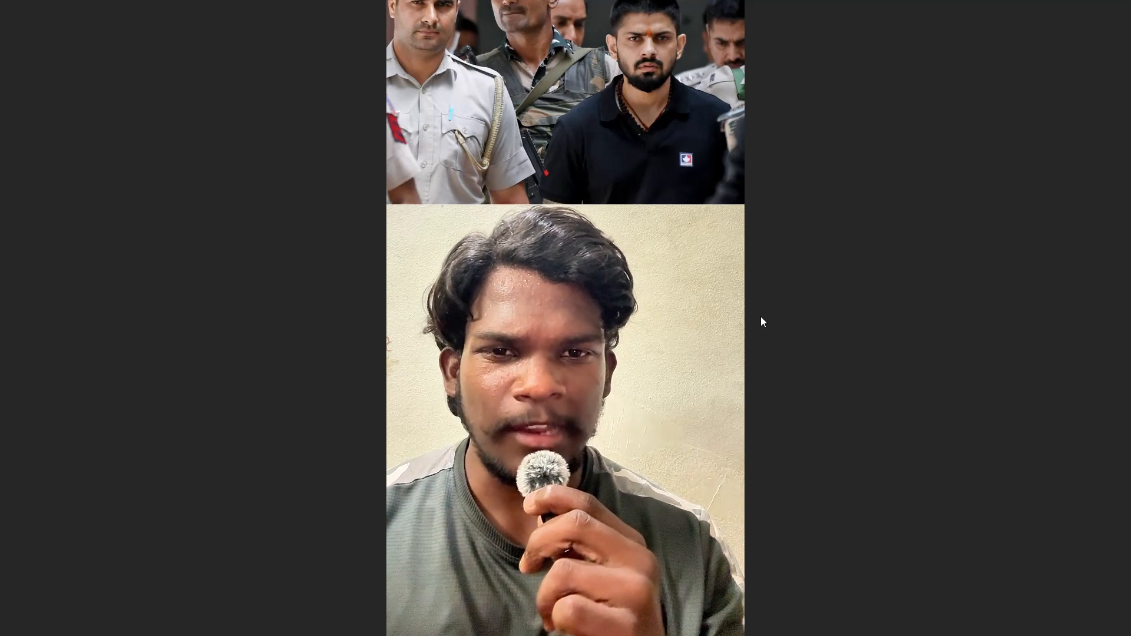
pyautogui.press('Escape')
pyautogui.press('space')
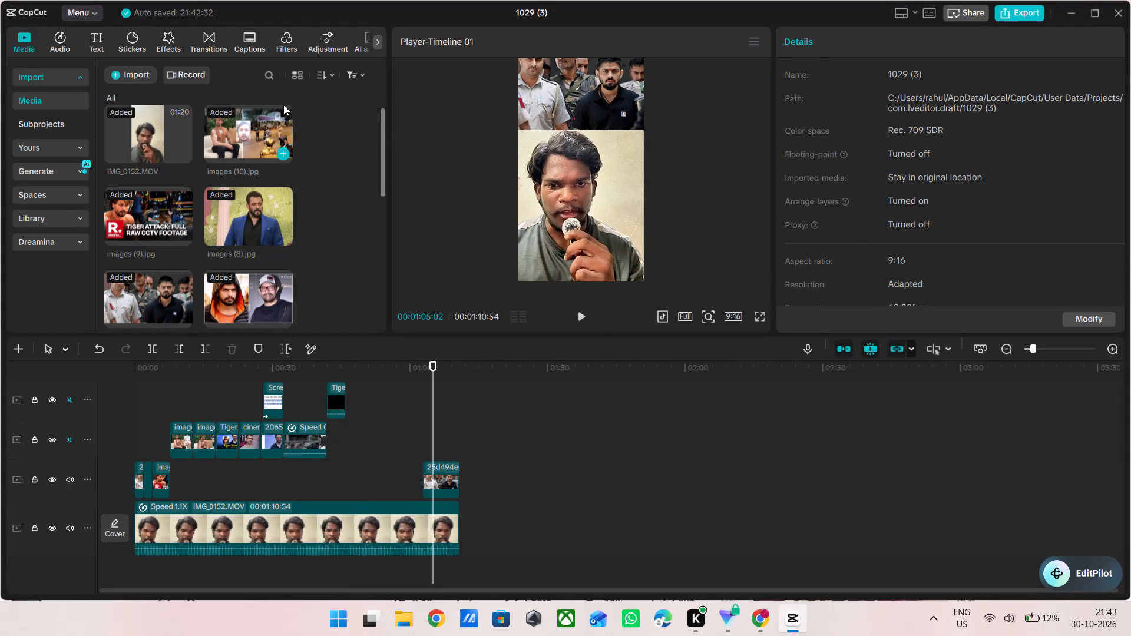
# Search the stickers for social media and add the red Subscribe sticker with like and bell icons above the closing photo clip.
pyautogui.click(130, 42)
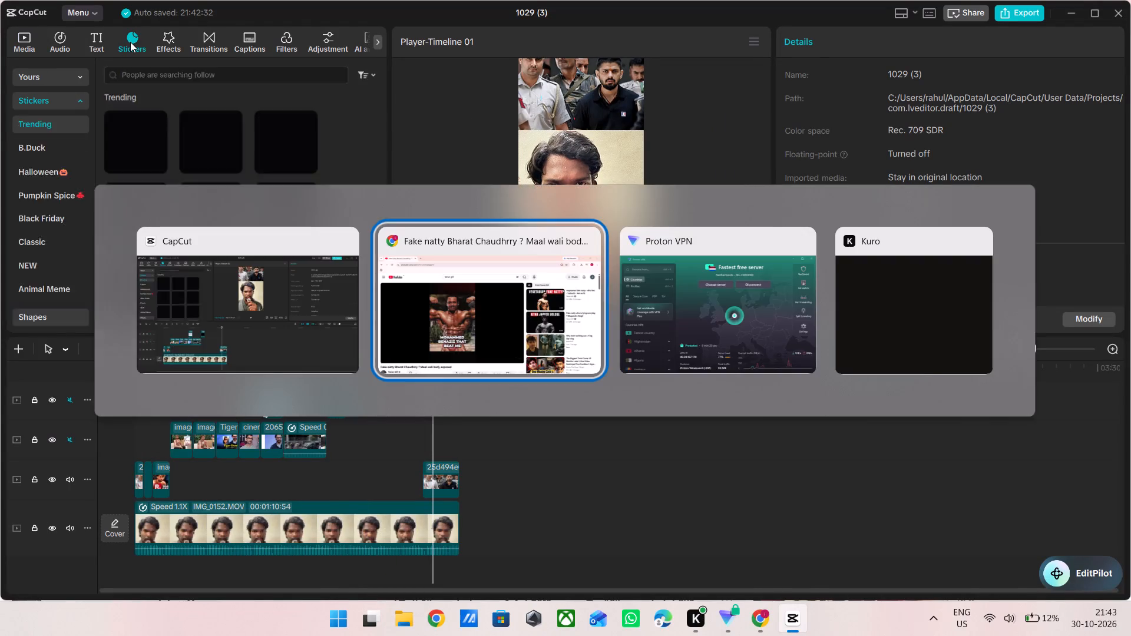
pyautogui.press('space')
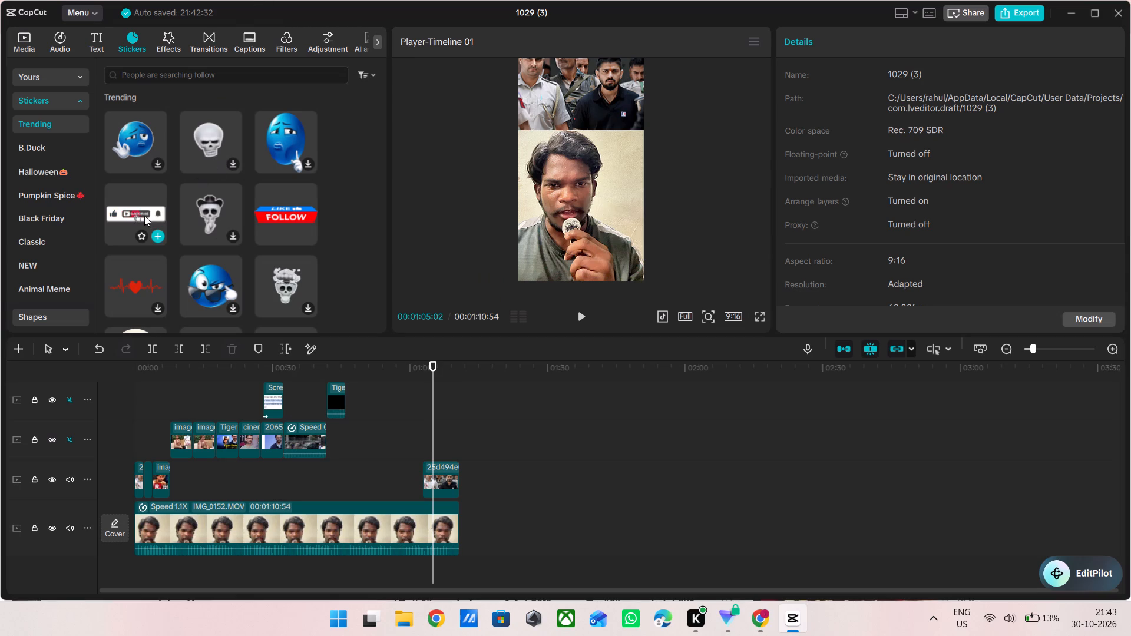
pyautogui.scroll(-1, 217, 251)
pyautogui.scroll(2, 217, 251)
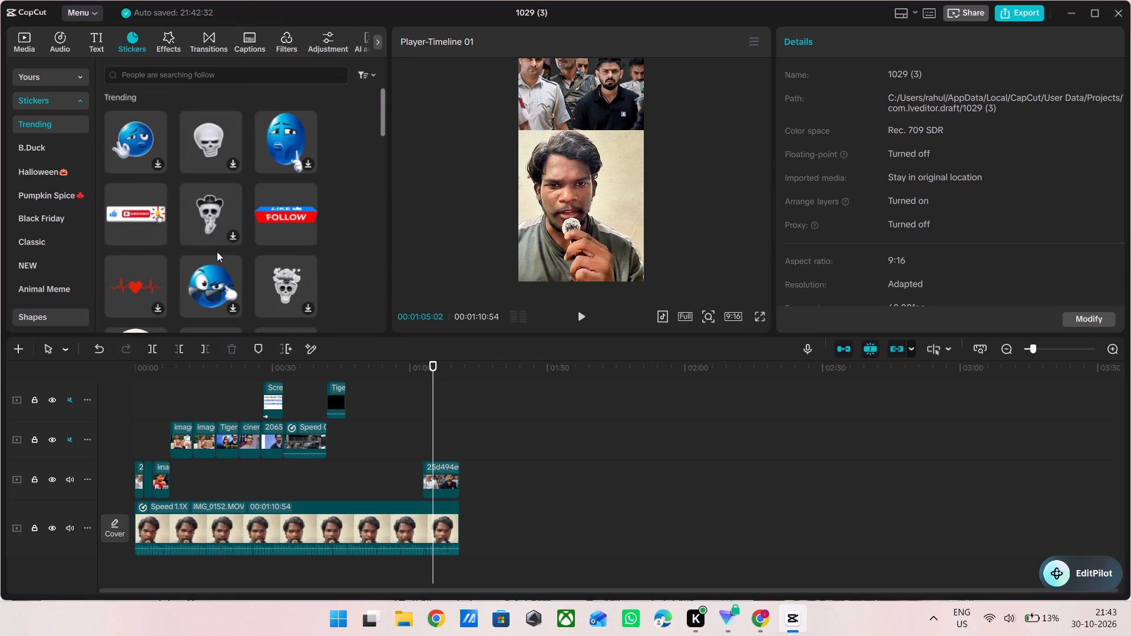
pyautogui.click(254, 81)
pyautogui.click(162, 129)
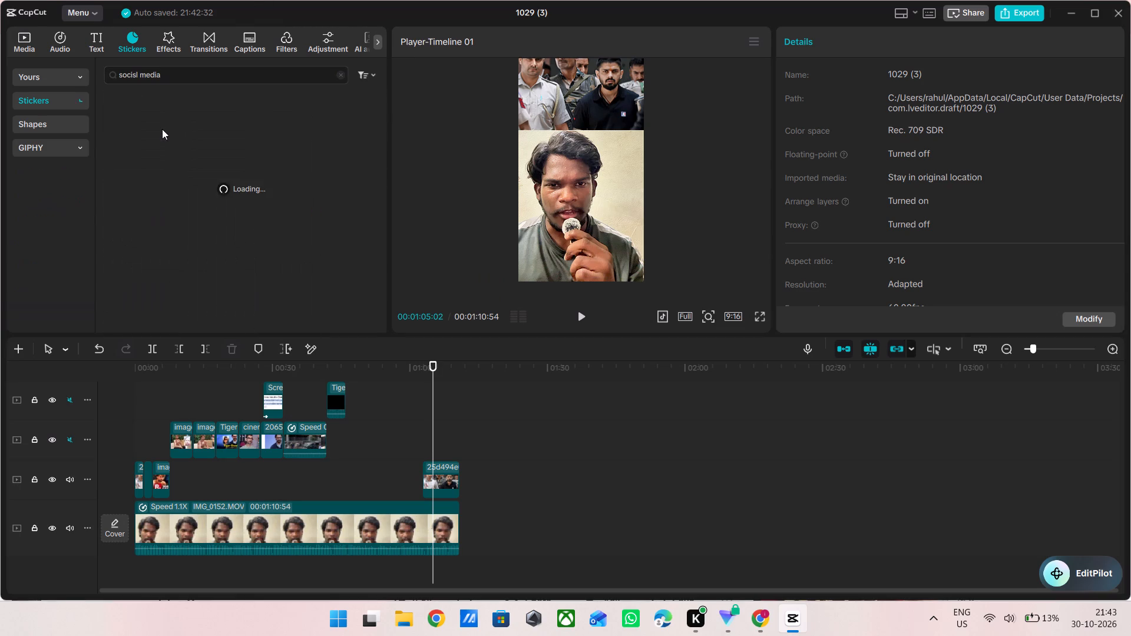
pyautogui.scroll(-1, 287, 228)
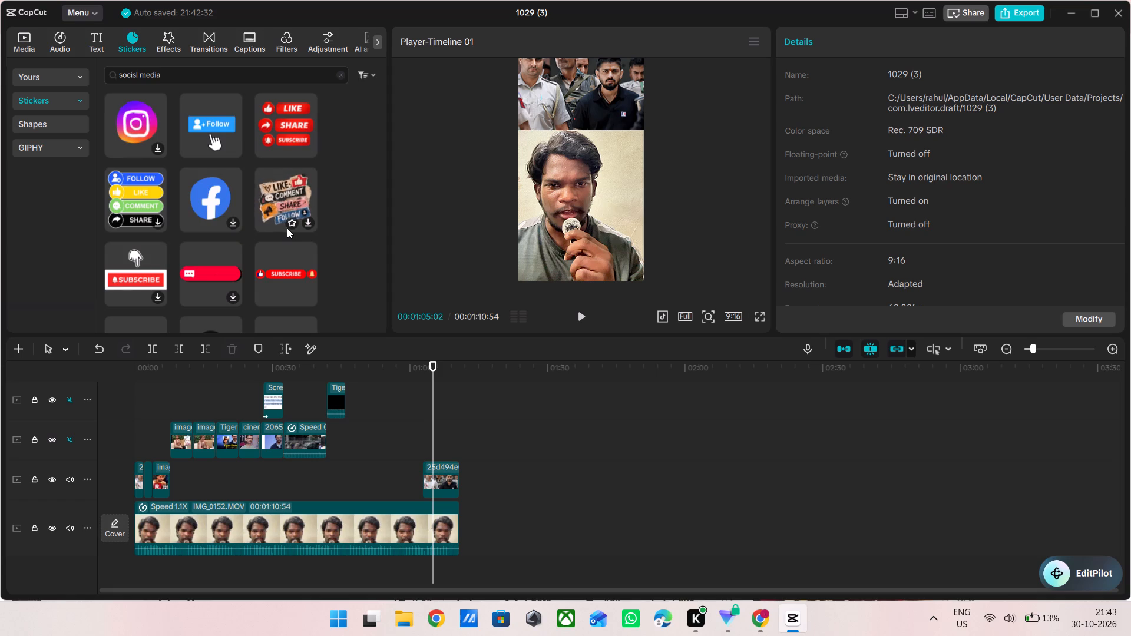
pyautogui.scroll(-1, 287, 228)
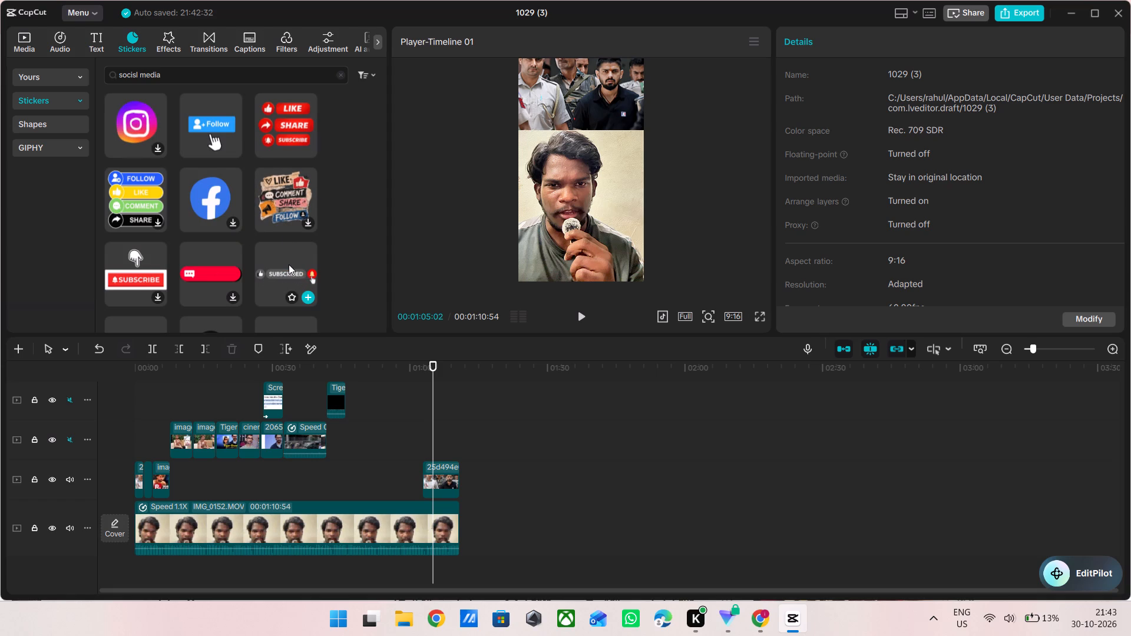
pyautogui.scroll(-1, 289, 264)
pyautogui.scroll(1, 289, 264)
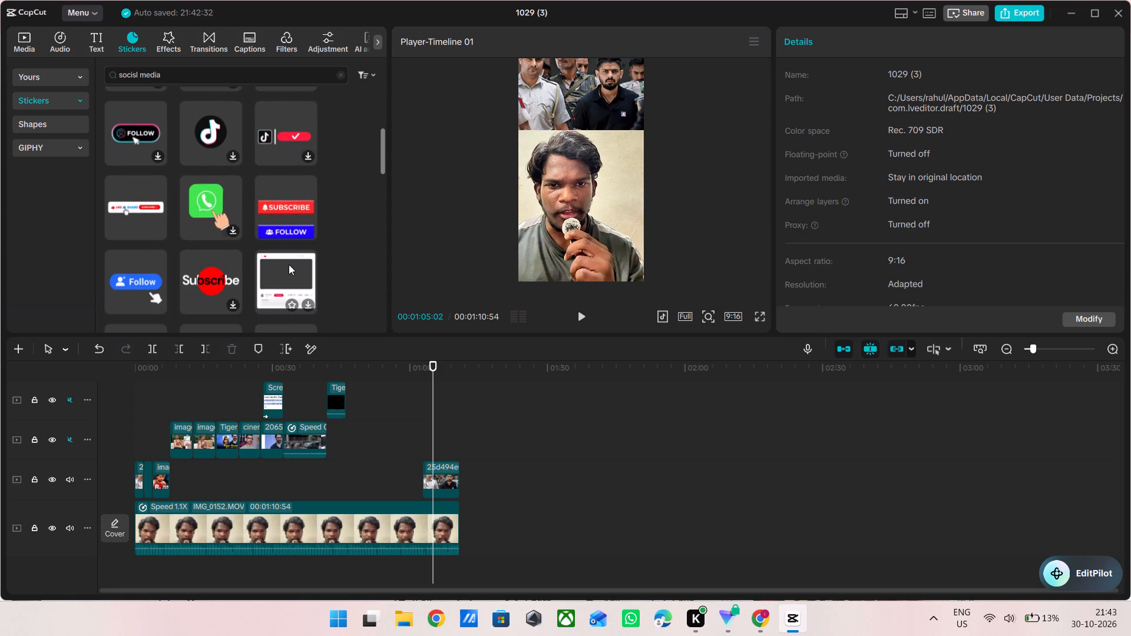
pyautogui.scroll(1, 289, 264)
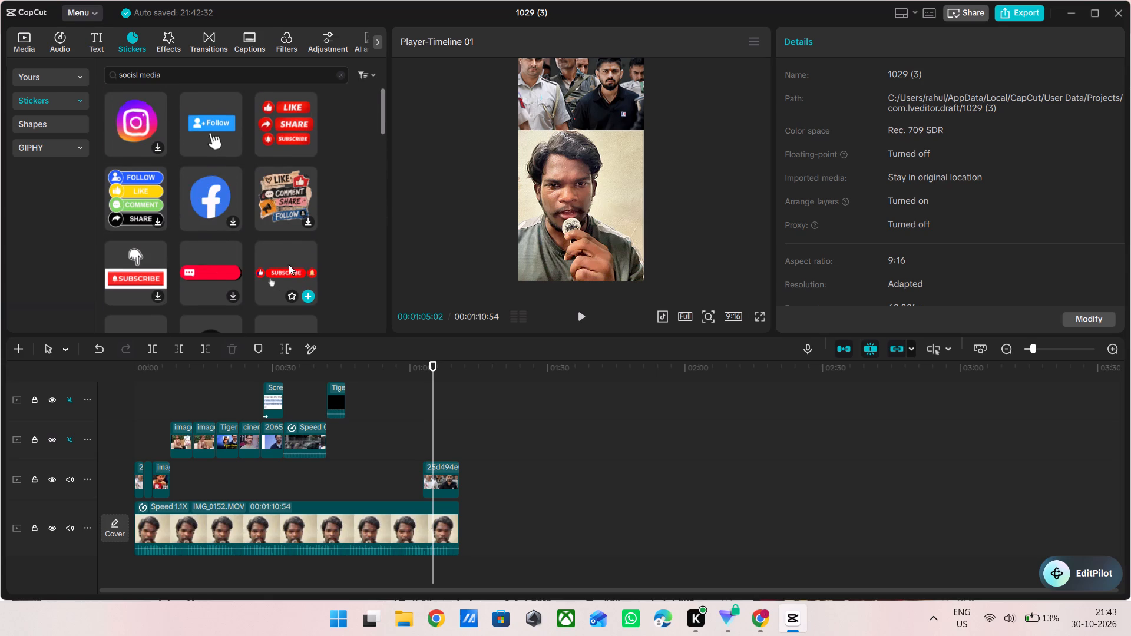
pyautogui.moveTo(293, 252); pyautogui.dragTo(440, 435)
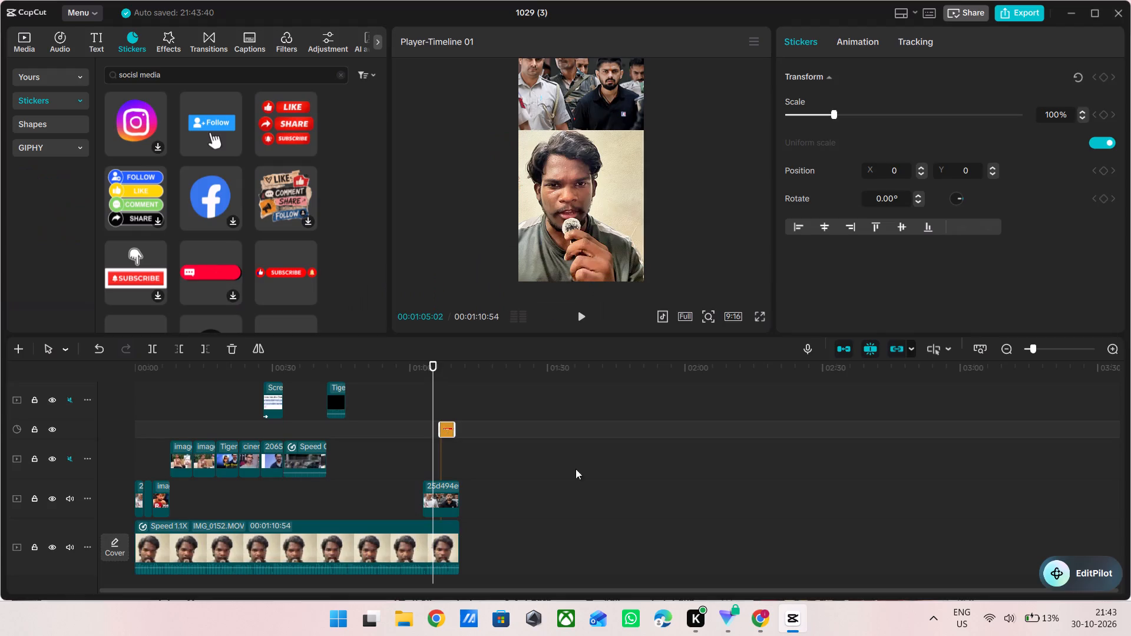
# Move the Subscribe sticker up in the frame, centred horizontally over the lower edge of the top photo.
pyautogui.keyDown('ctrl'); pyautogui.scroll(11, 590, 482); pyautogui.keyUp('ctrl')
pyautogui.hscroll(-2, 590, 482)
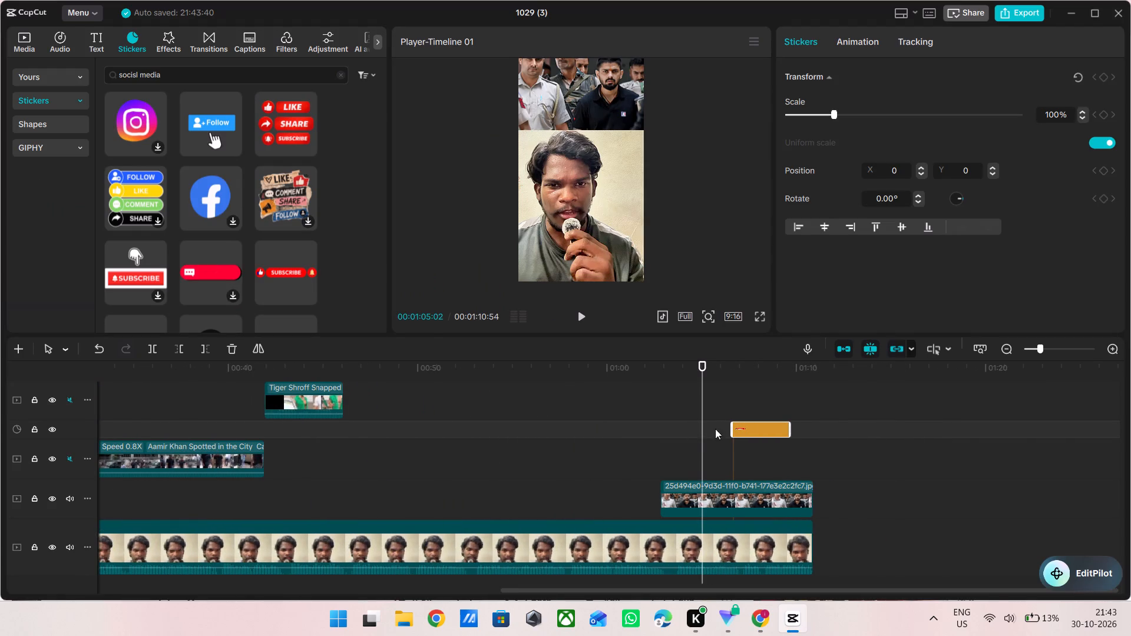
pyautogui.click(725, 429)
pyautogui.moveTo(725, 429); pyautogui.dragTo(739, 431)
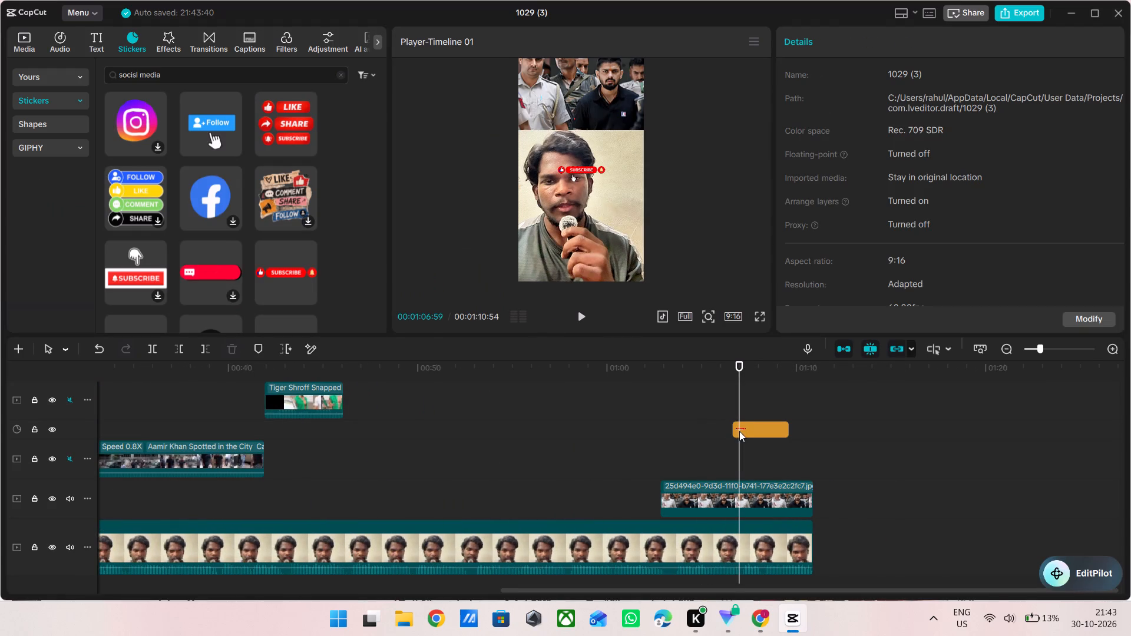
pyautogui.click(577, 170)
pyautogui.moveTo(577, 170); pyautogui.dragTo(576, 151)
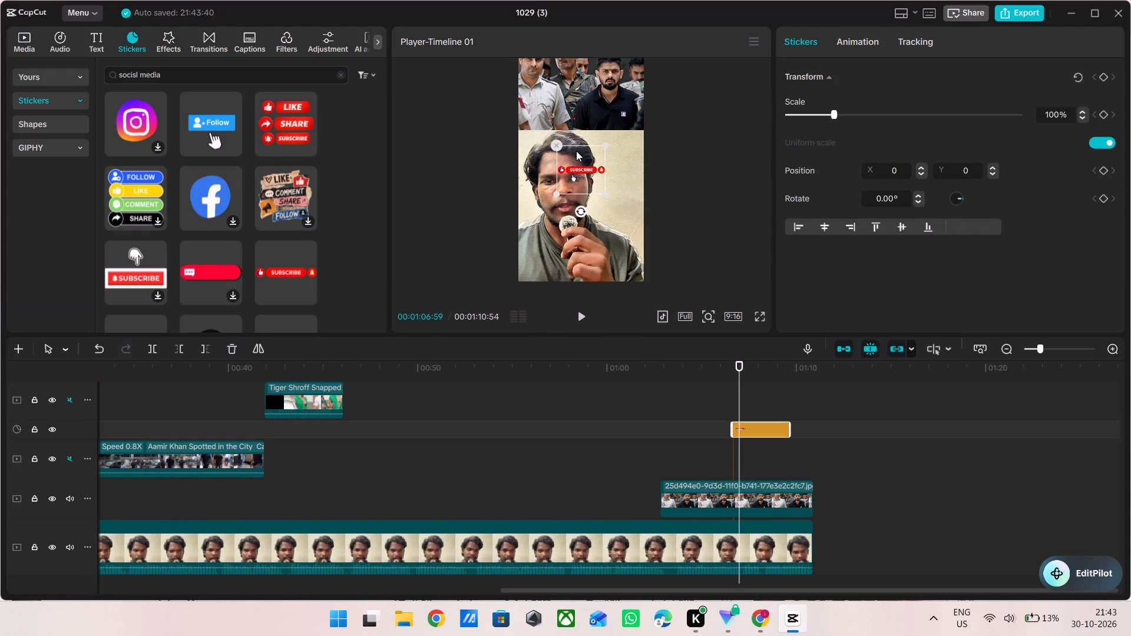
pyautogui.moveTo(576, 151); pyautogui.dragTo(576, 122)
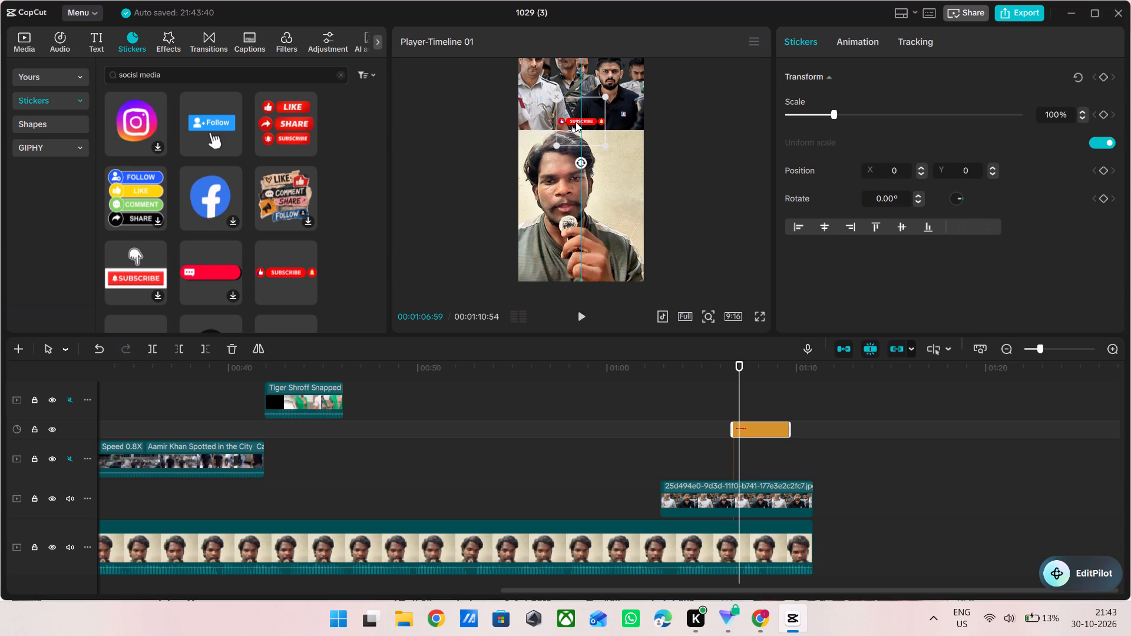
pyautogui.moveTo(576, 122); pyautogui.dragTo(575, 123)
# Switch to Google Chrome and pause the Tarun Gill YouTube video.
pyautogui.press('space')
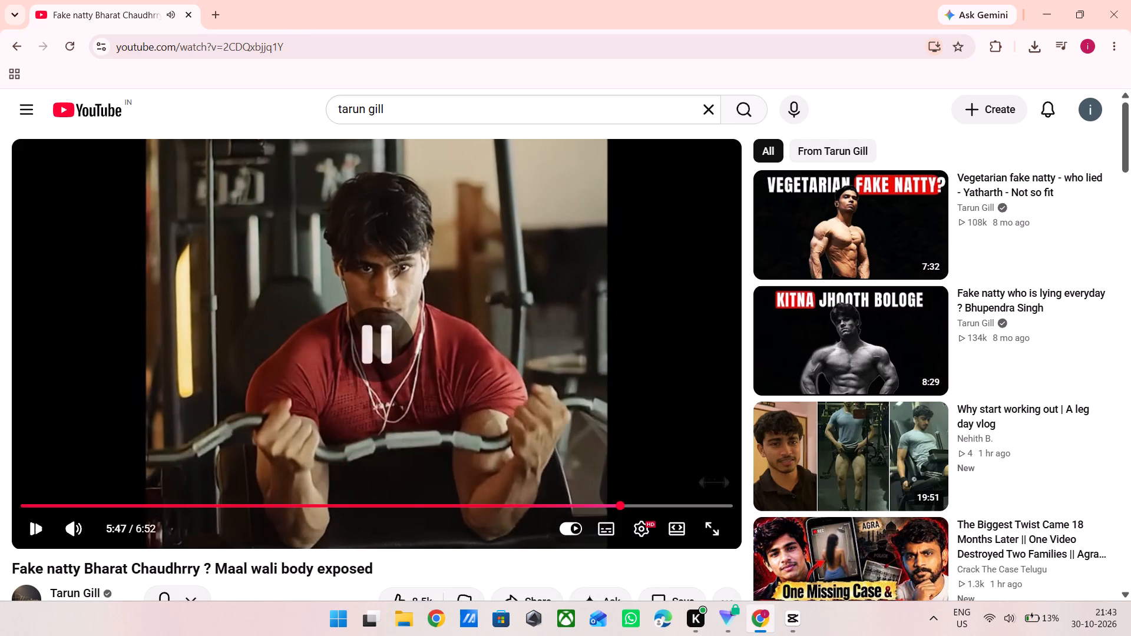